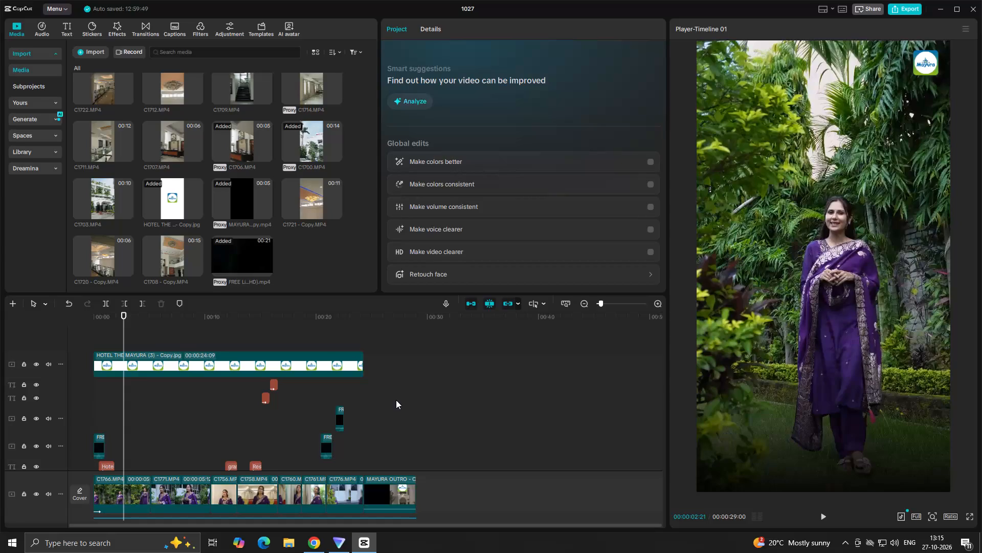
Play back the video's opening, then scrub to the closing hotel shots and play them into the outro.
key(Insert)
key(8)
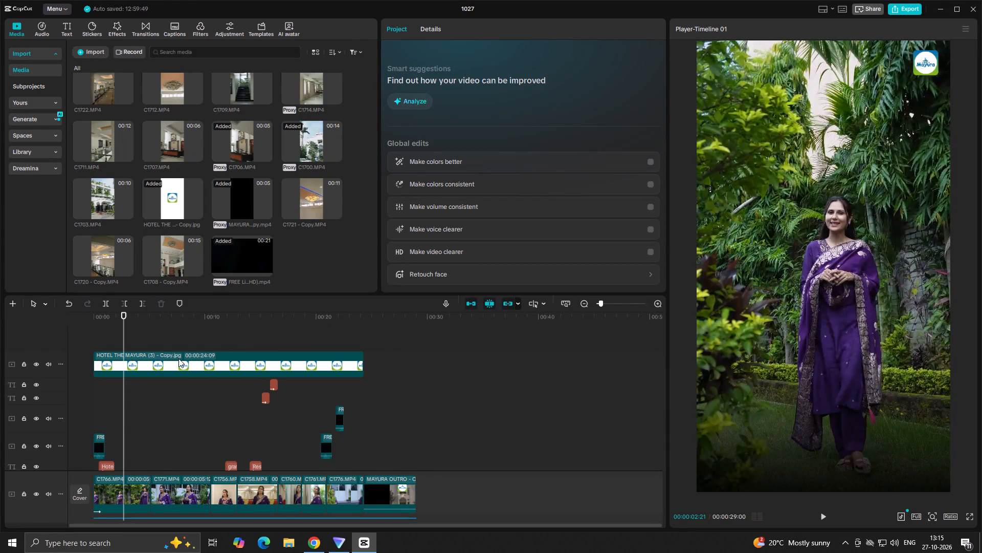
click(183, 344)
drag(183, 344, 0, 344)
key(space)
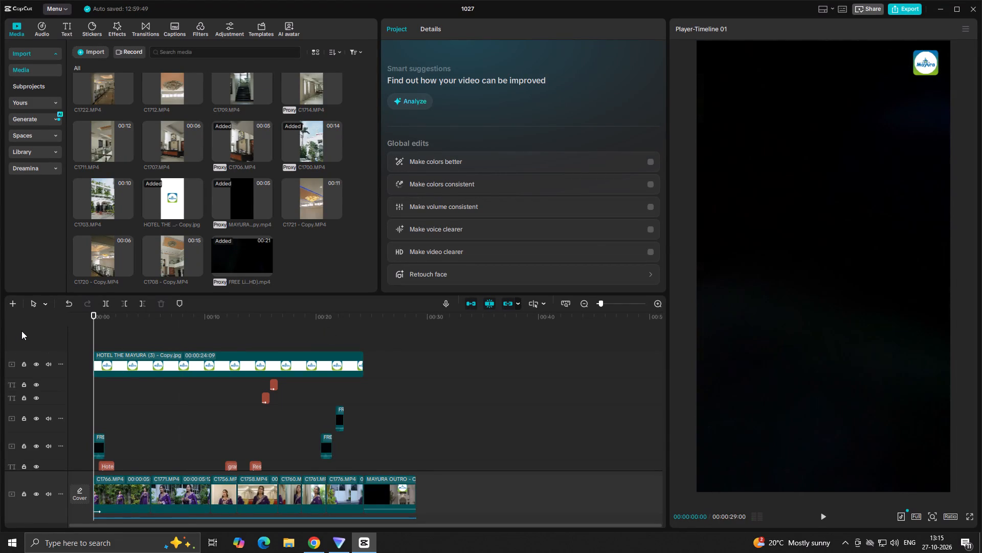
key(space)
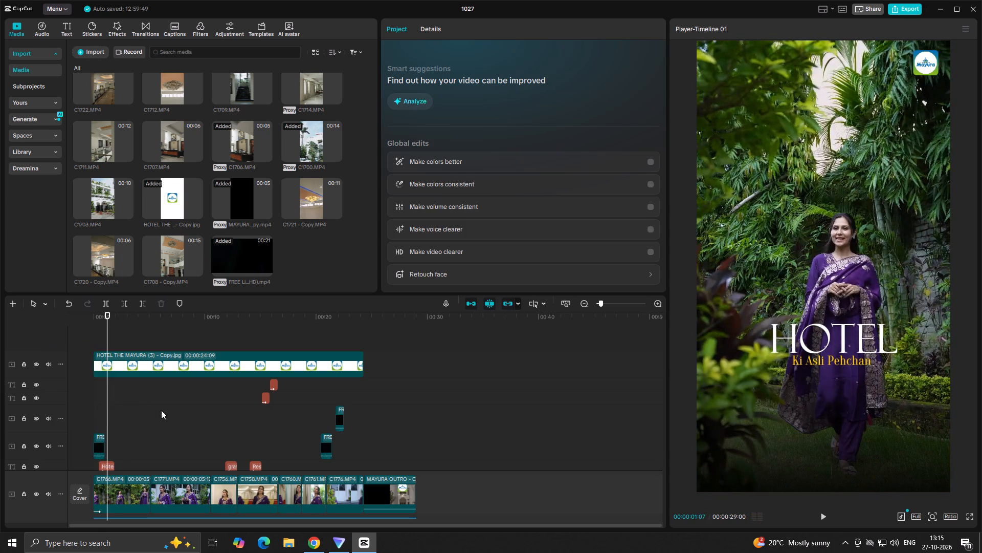
key(space)
key(space)
click(190, 418)
drag(190, 418, 367, 429)
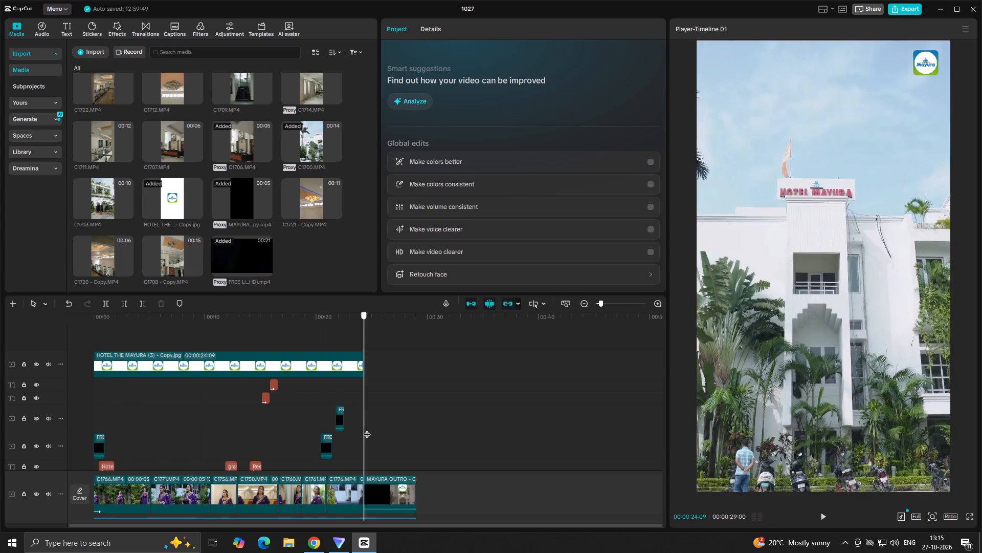
drag(367, 429, 396, 453)
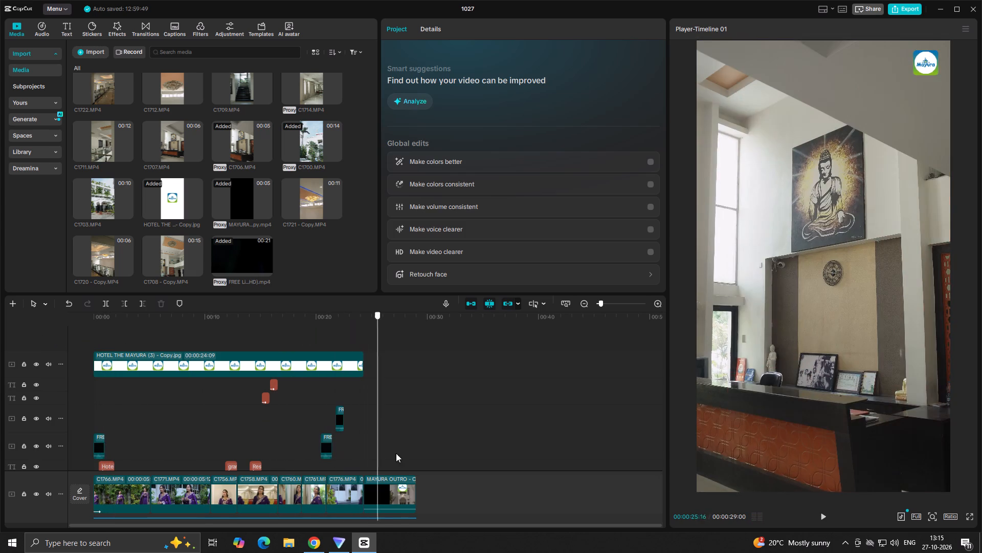
drag(396, 453, 300, 471)
key(space)
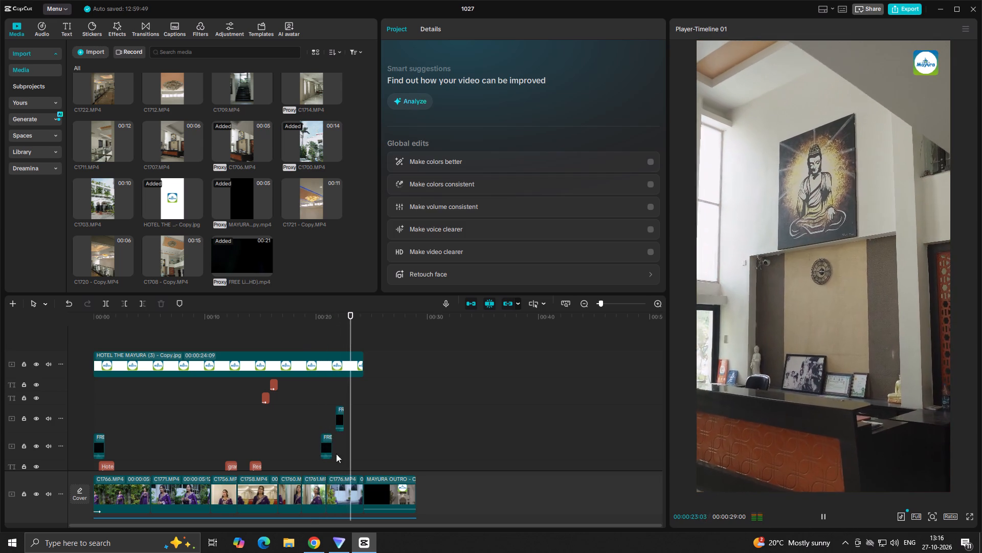
key(space)
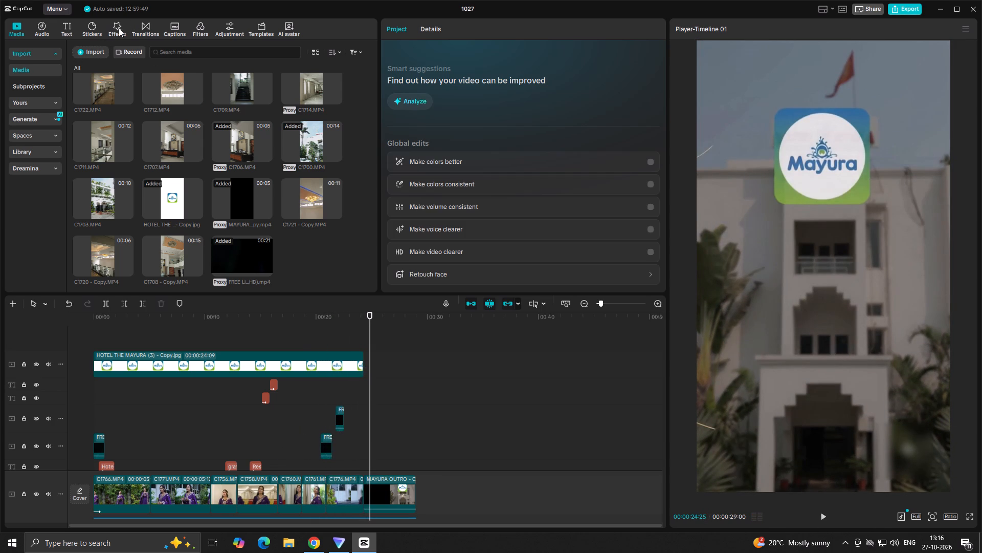
Add the favourite Madding Sun filter to the timeline near the 20-second mark and set its intensity to 40.
click(204, 24)
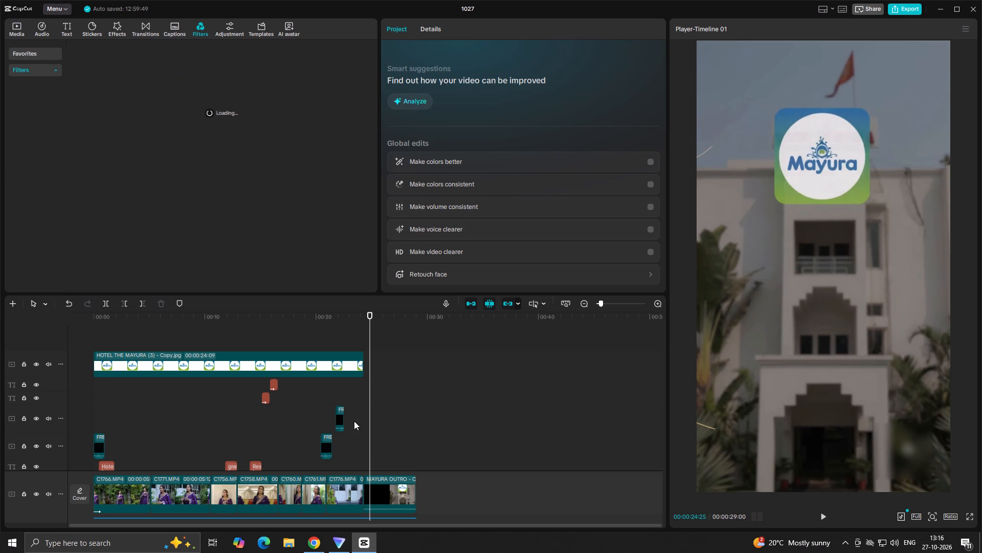
click(352, 429)
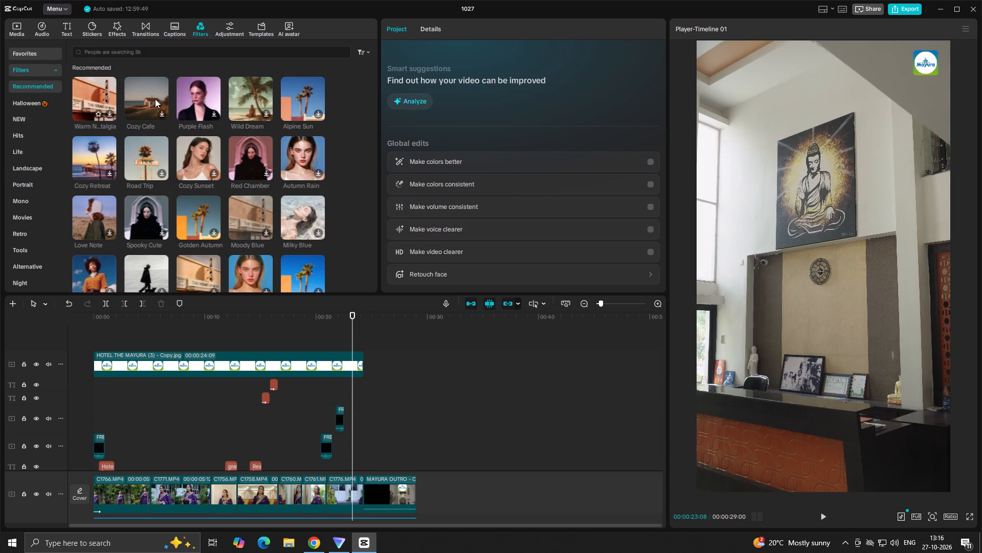
click(34, 52)
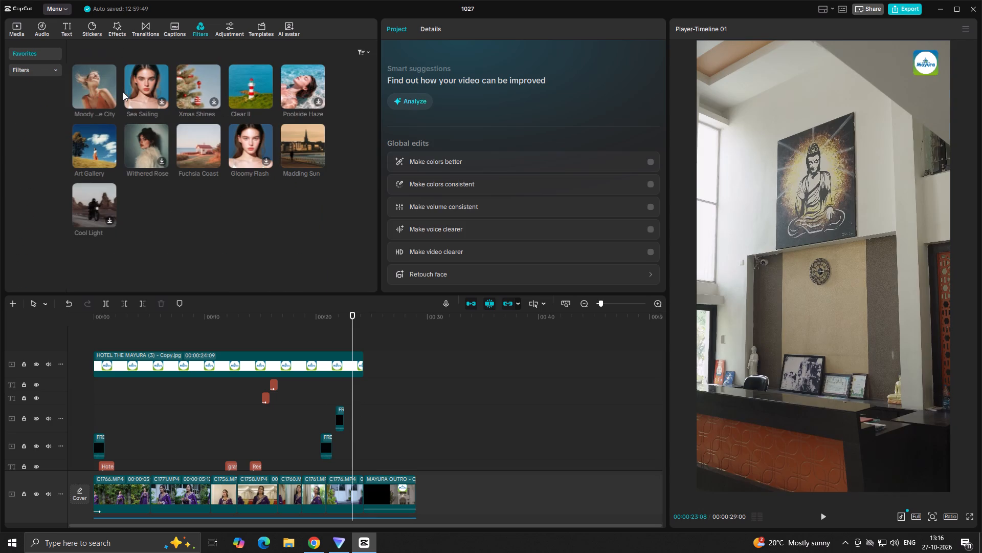
click(304, 144)
key(space)
drag(305, 144, 316, 396)
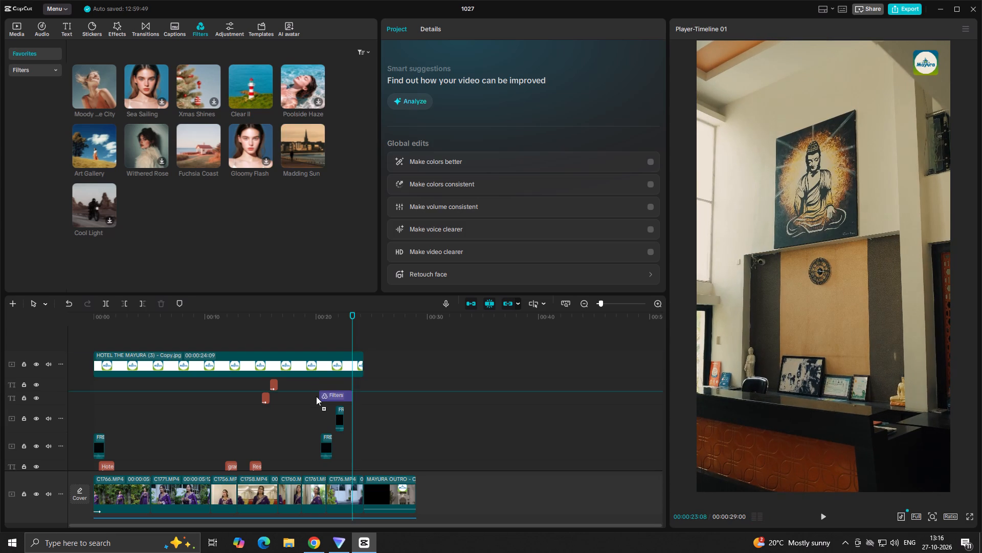
drag(316, 396, 311, 392)
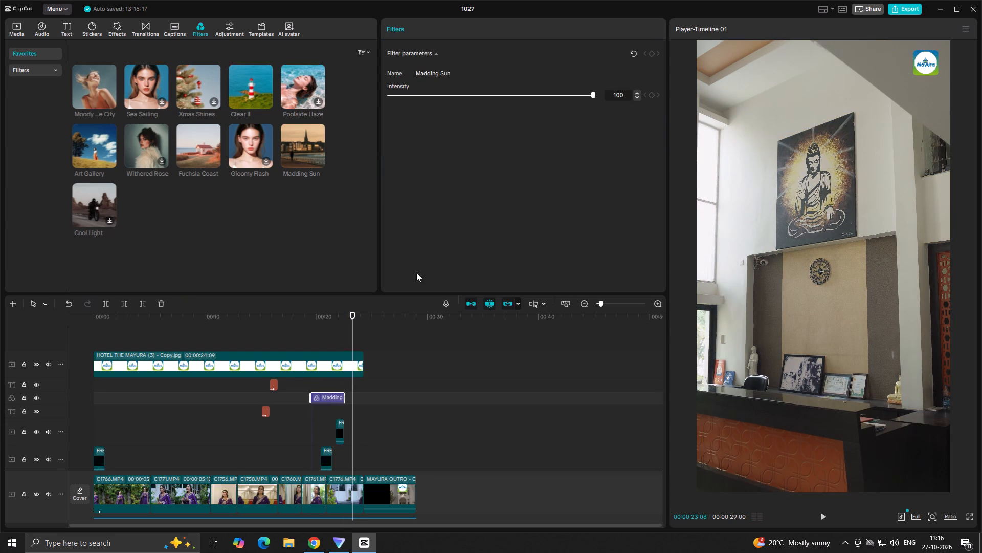
click(471, 96)
Move the Madding Sun filter directly above the closing overlay clips and extend its end to match theirs.
drag(319, 395, 327, 391)
scroll(327, 392, down, 8)
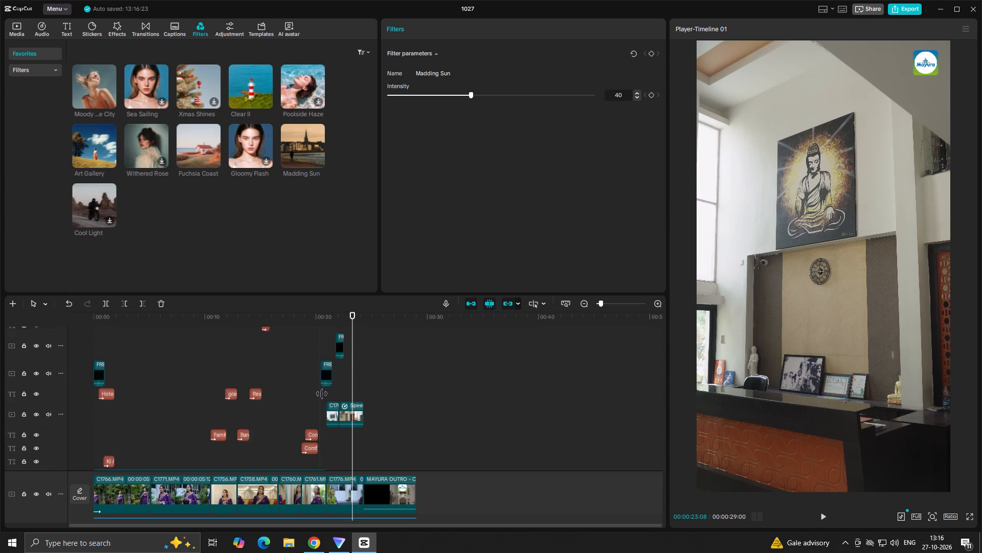
scroll(323, 366, up, 2)
drag(330, 327, 337, 407)
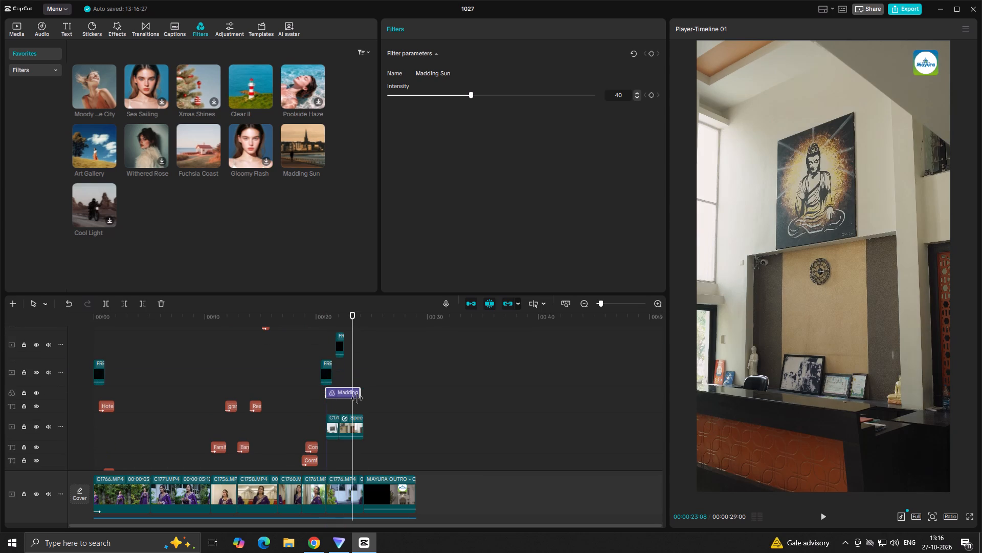
drag(360, 392, 361, 397)
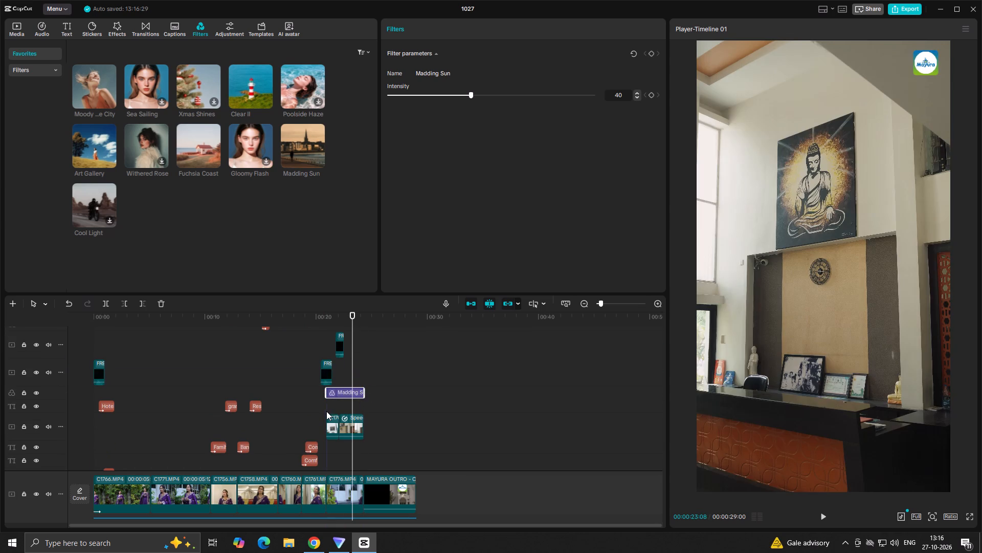
Play the filtered reception shot into the outro and replay the video from the beginning.
click(322, 408)
key(space)
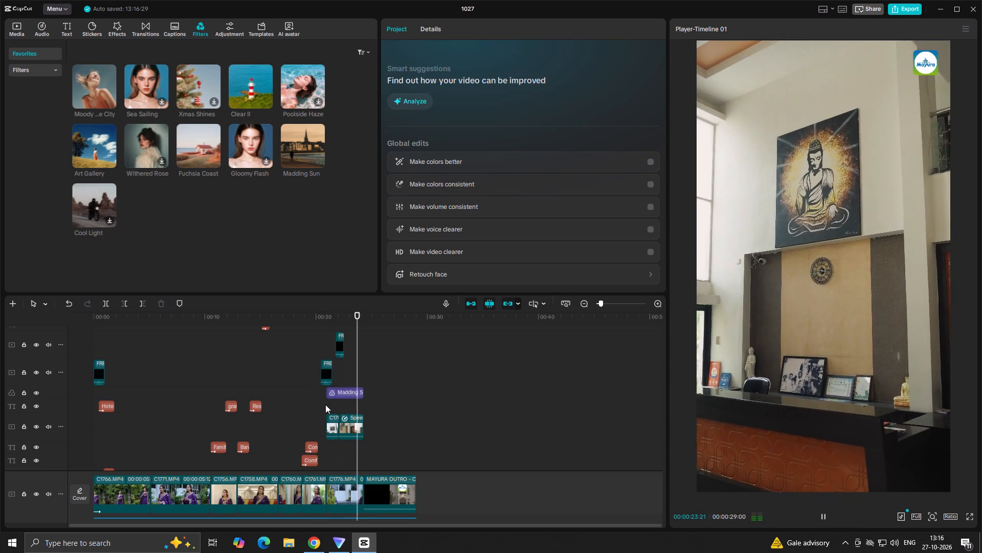
key(space)
click(296, 399)
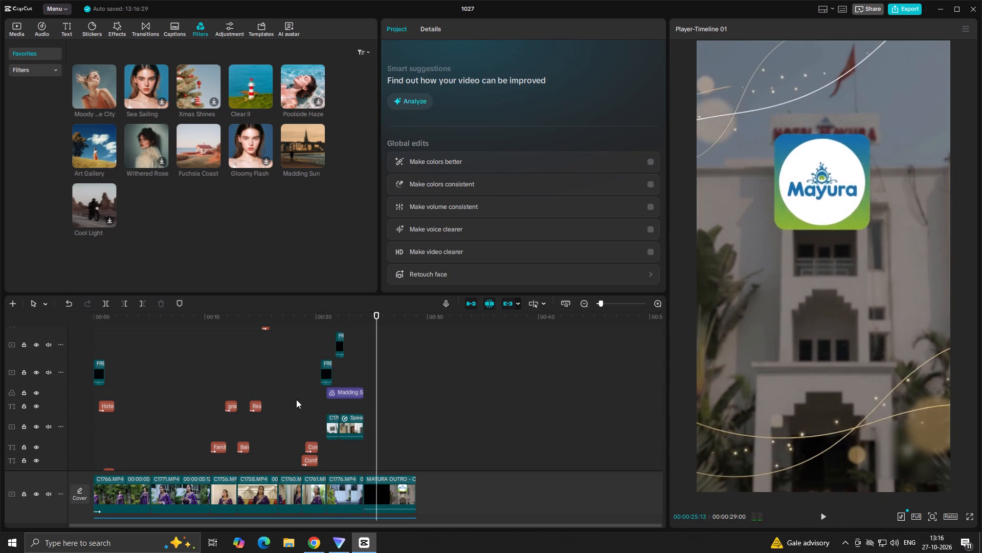
drag(296, 399, 0, 473)
key(space)
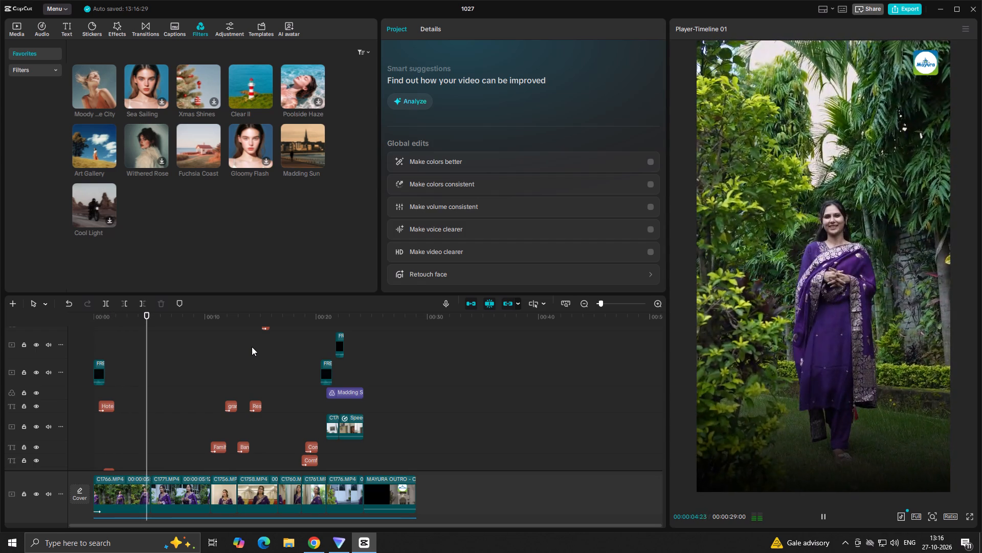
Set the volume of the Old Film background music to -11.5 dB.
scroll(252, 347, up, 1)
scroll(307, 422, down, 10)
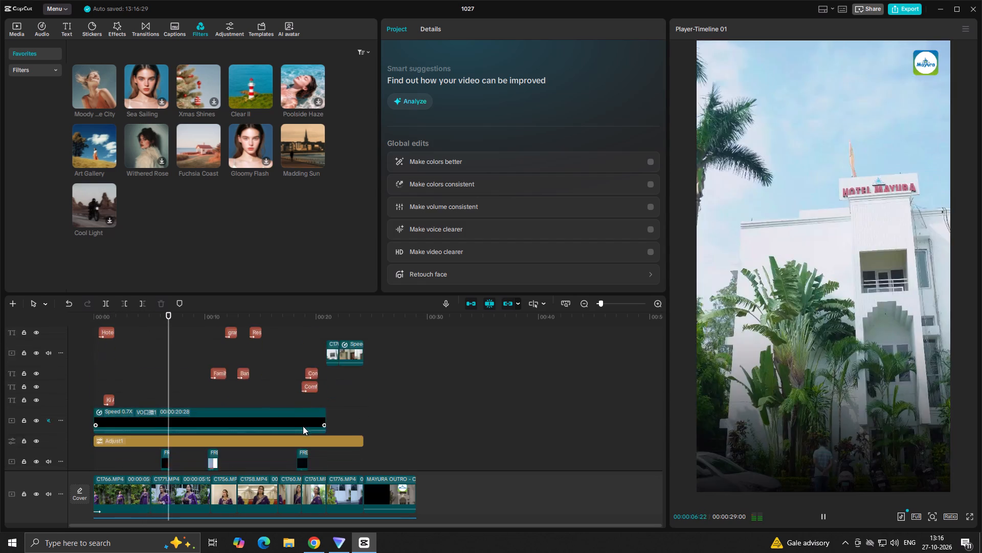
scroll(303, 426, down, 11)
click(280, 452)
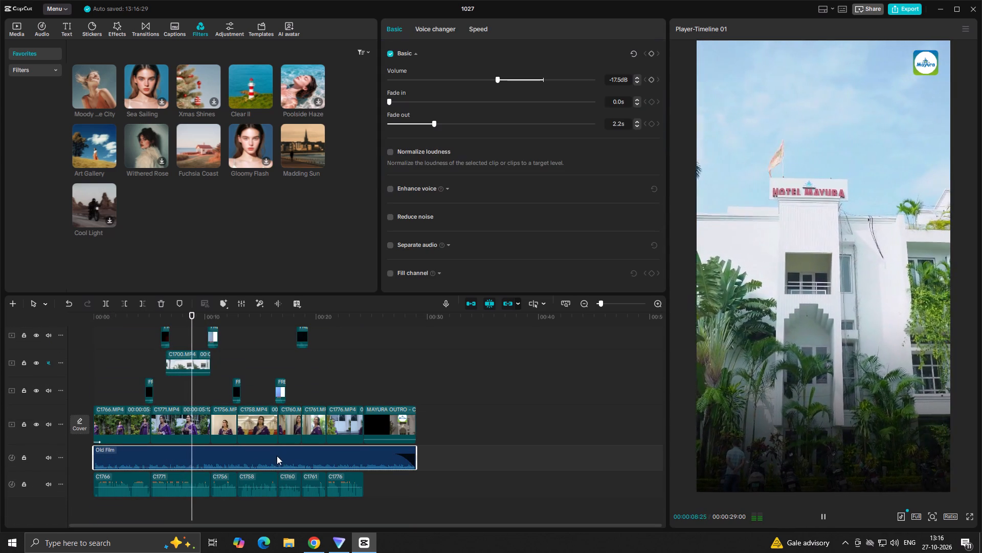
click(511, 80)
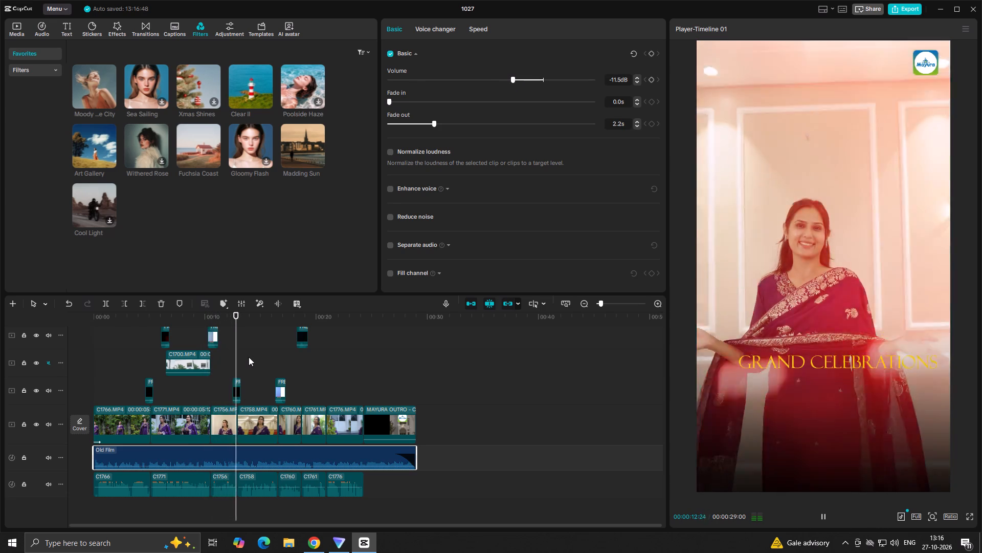
Play the video from the start to the Banquet Halls shot to judge the music against the voice.
click(249, 357)
drag(249, 357, 0, 397)
key(space)
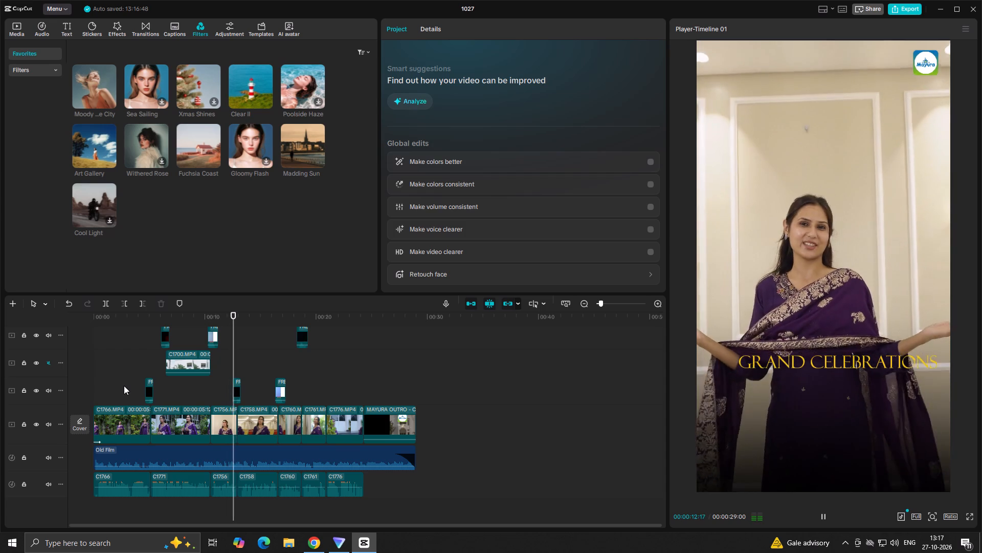
key(space)
Set the volume of the Old Film background music to -13.9 dB.
drag(403, 480, 398, 480)
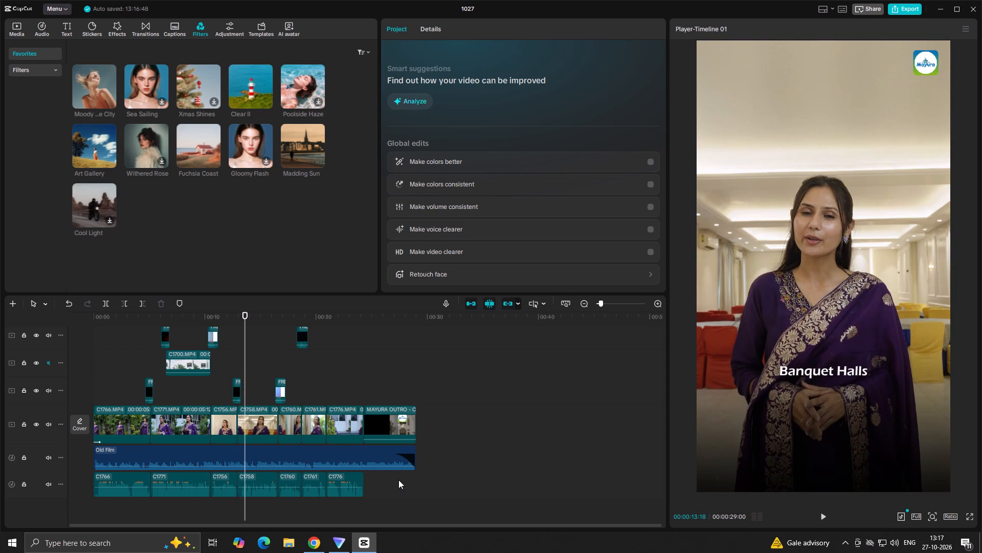
drag(398, 480, 22, 464)
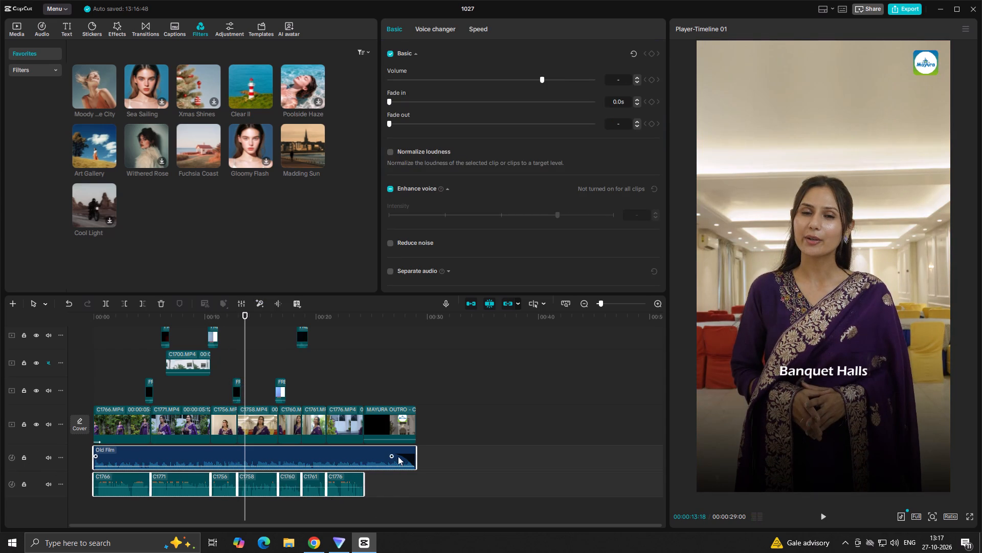
click(402, 501)
drag(439, 446, 296, 461)
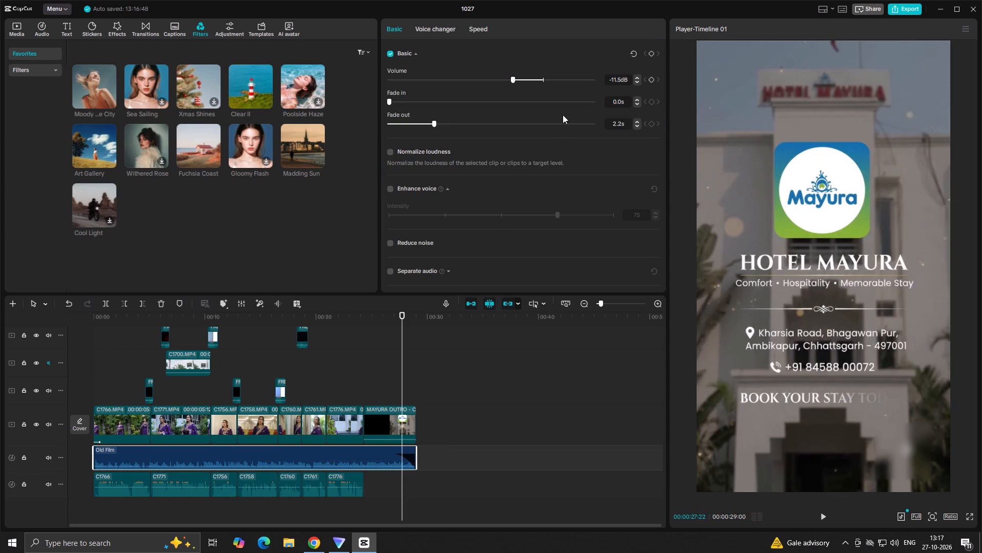
click(505, 78)
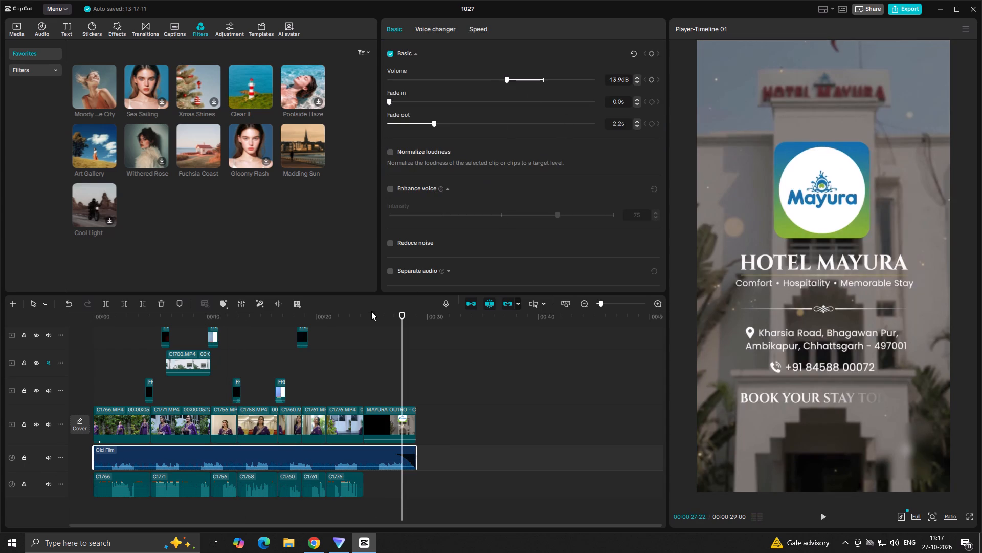
Replay the opening to check the music level, and go to the end of the video.
click(347, 352)
drag(347, 352, 0, 416)
key(space)
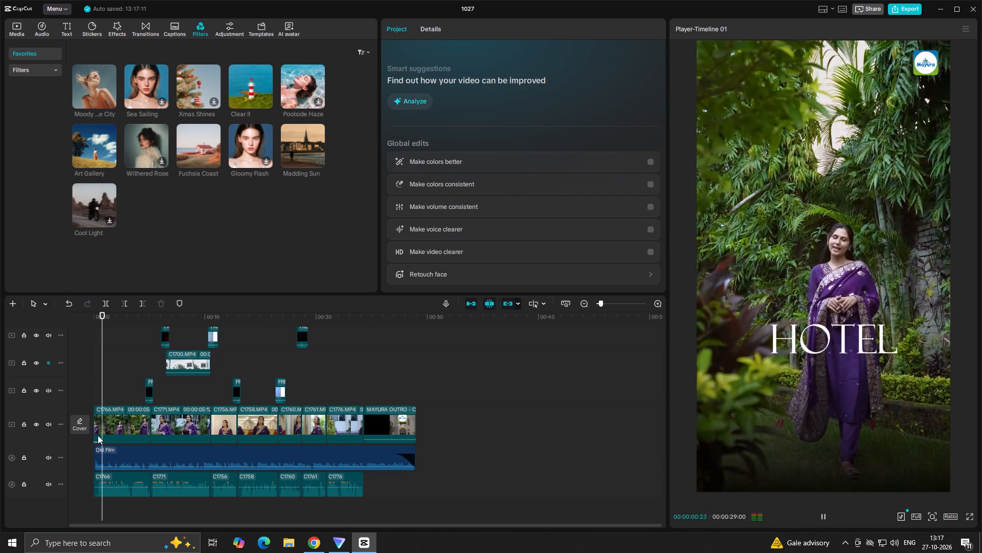
key(space)
click(429, 378)
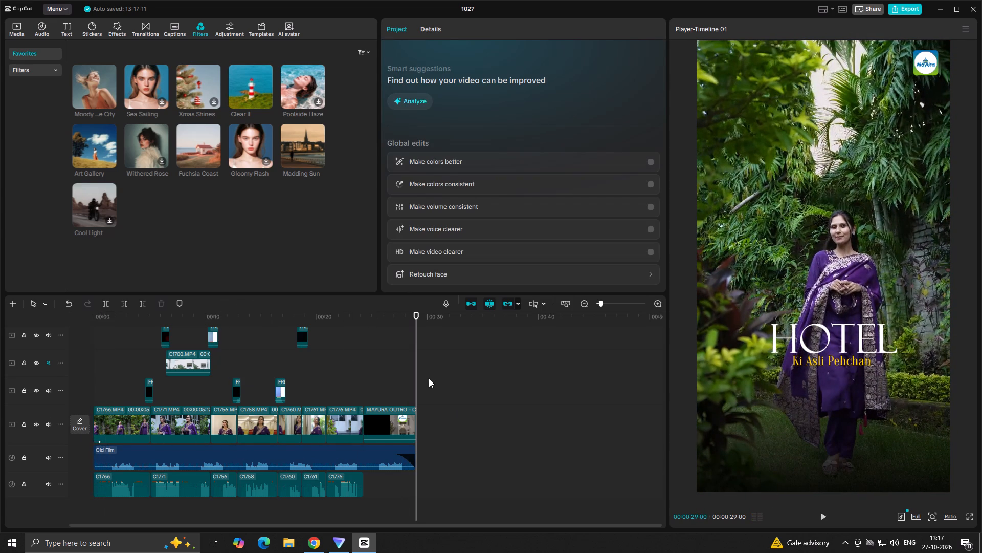
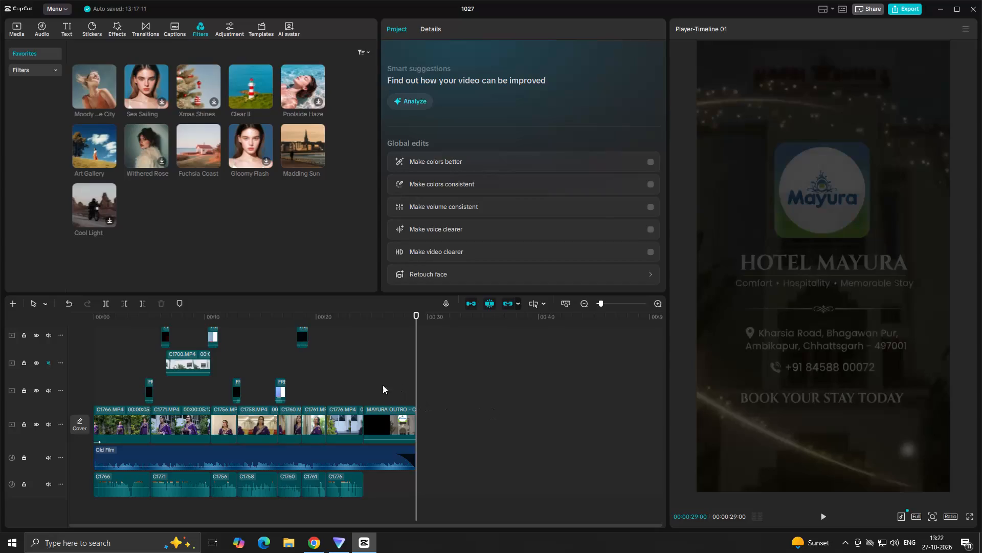
Skim the Comfort Hospitality and hotel exterior shots near the video's end, and return to the start of the timeline.
click(349, 383)
drag(349, 383, 357, 392)
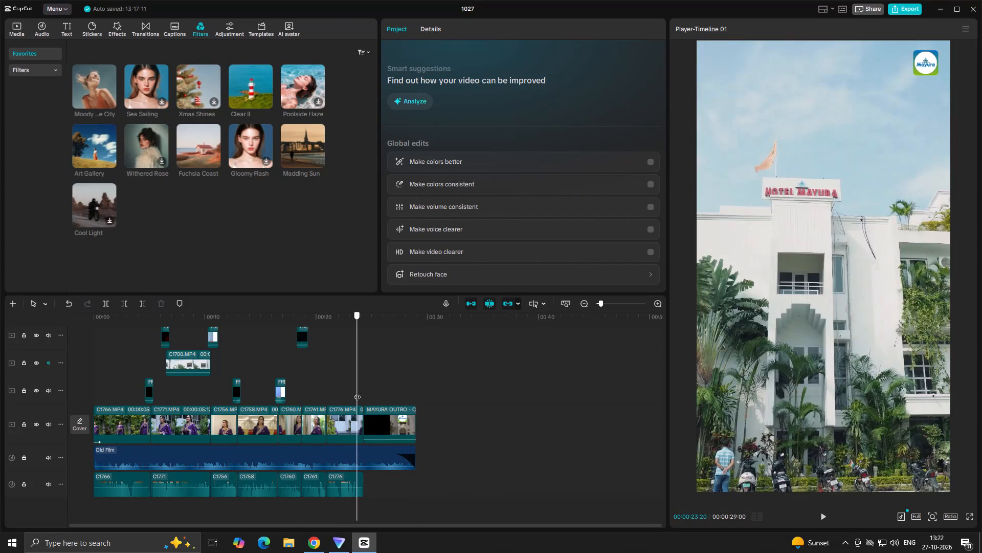
drag(357, 392, 310, 423)
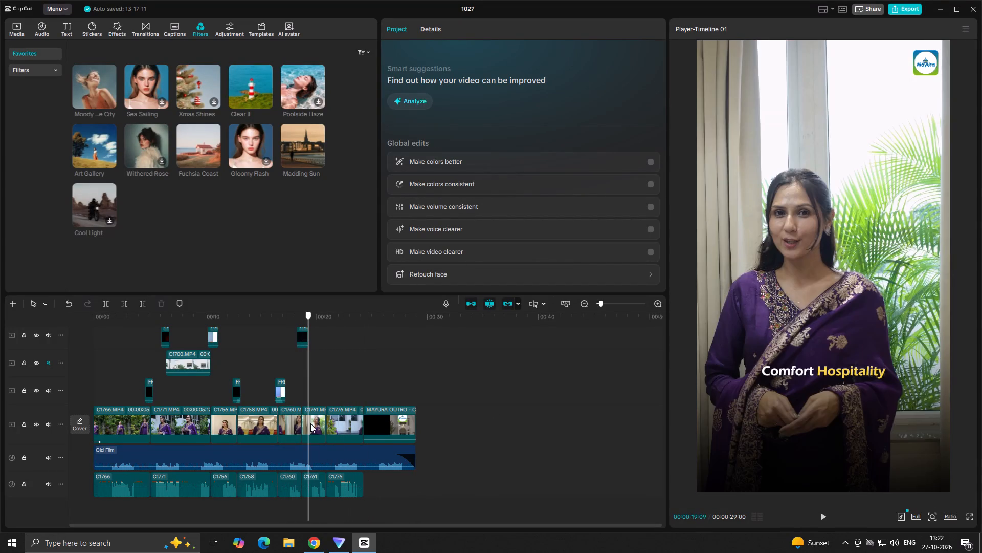
drag(310, 423, 355, 449)
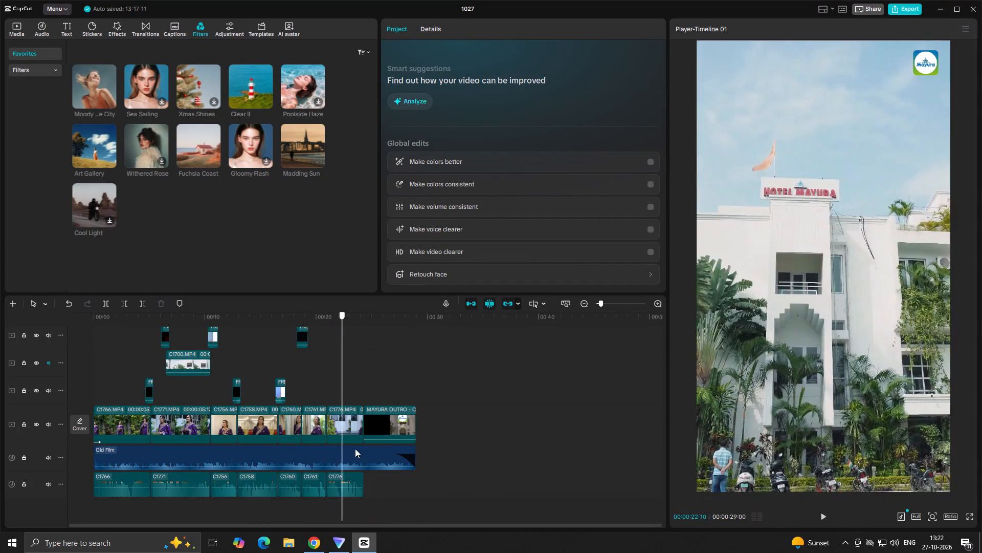
drag(355, 449, 0, 516)
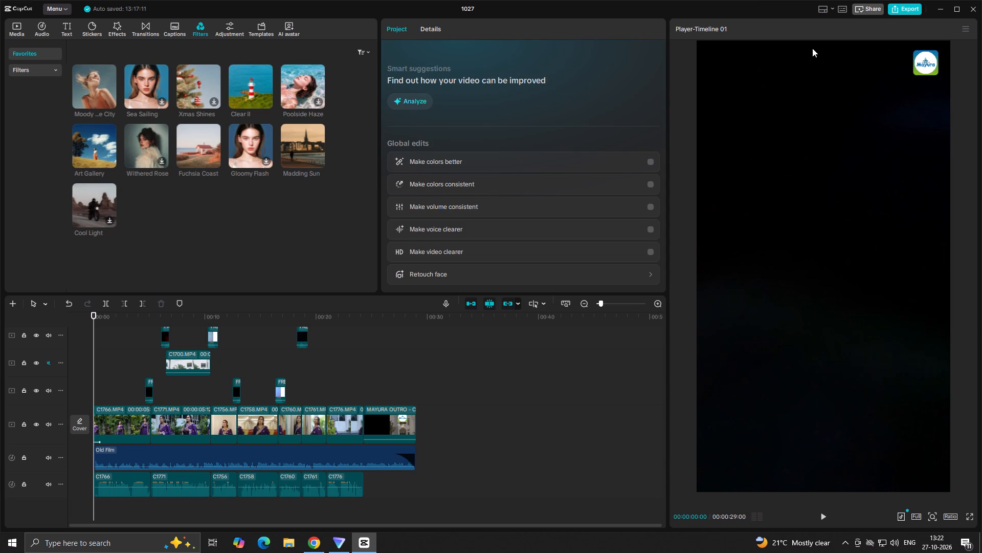
Open the export settings for the 1027 video to review them, and close them without exporting.
click(898, 8)
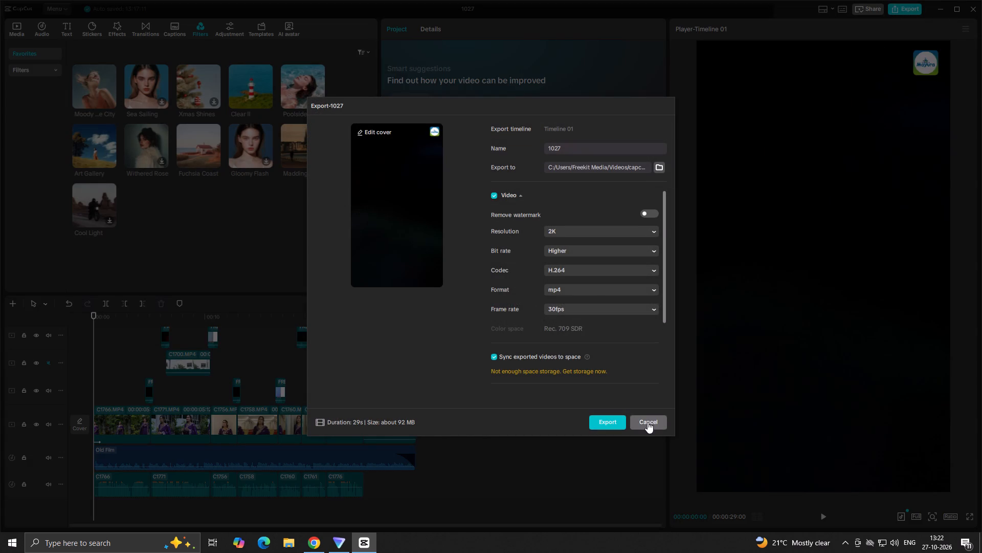
click(648, 422)
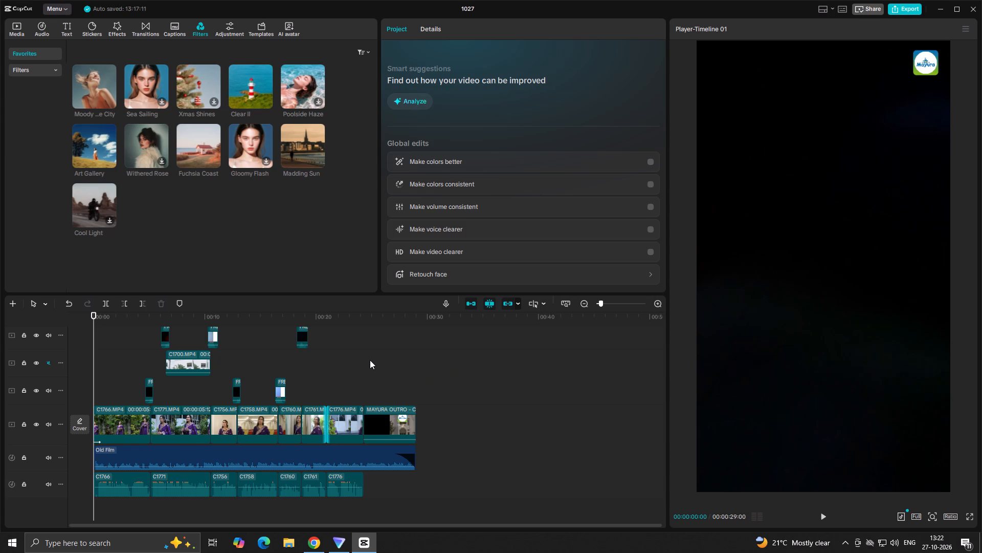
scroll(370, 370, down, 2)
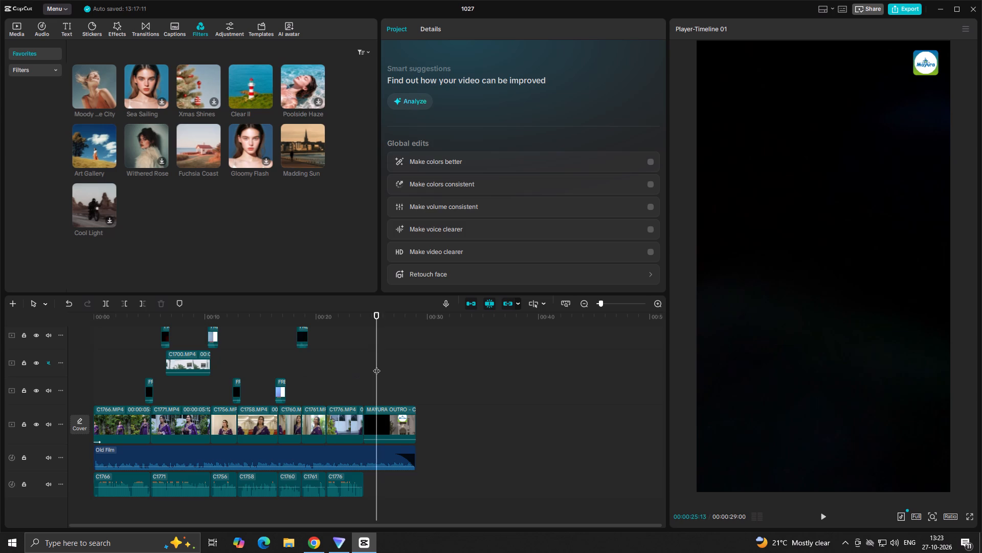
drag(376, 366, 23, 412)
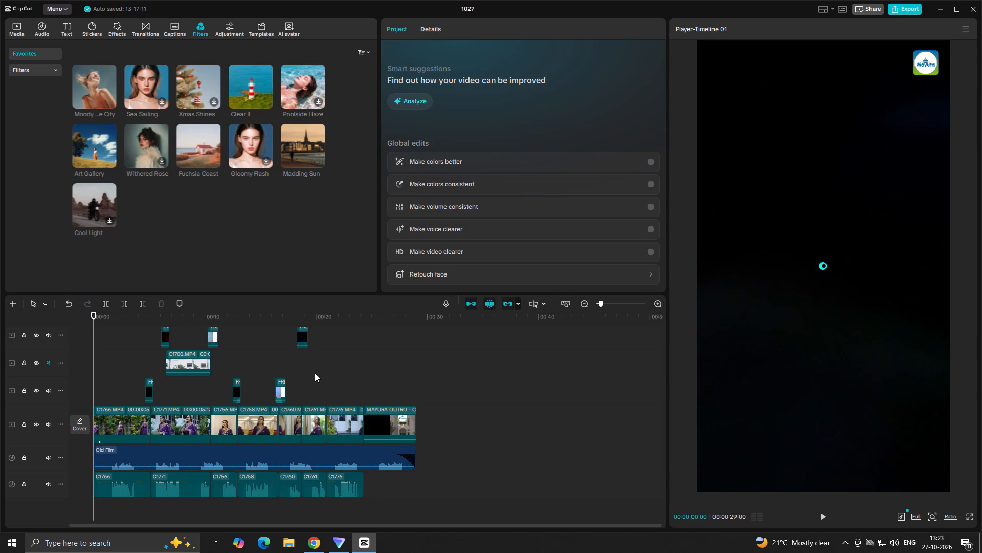
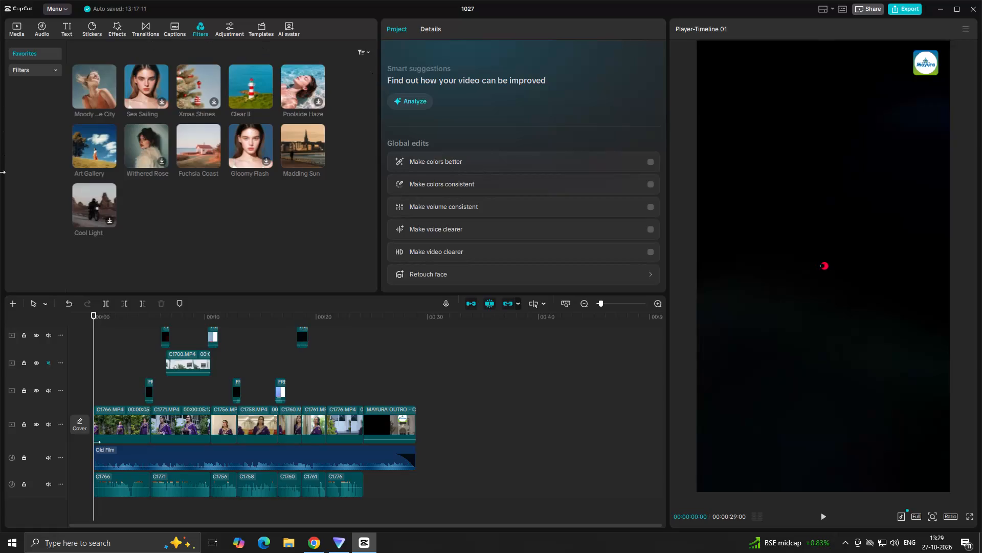
Skim through the reel's timeline to check the clip joins and overlay transitions from the opening clips to the outro.
click(375, 375)
drag(375, 375, 353, 381)
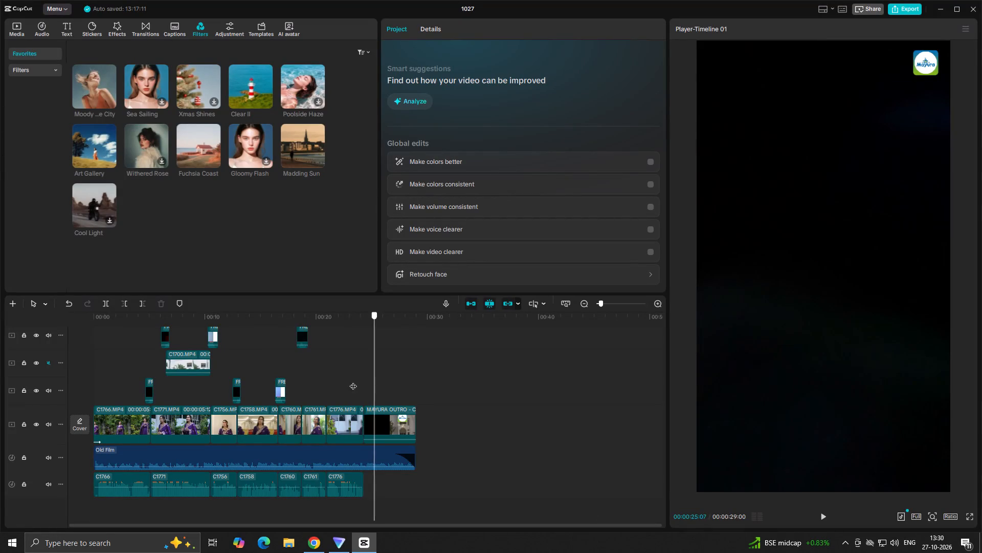
drag(353, 381, 188, 410)
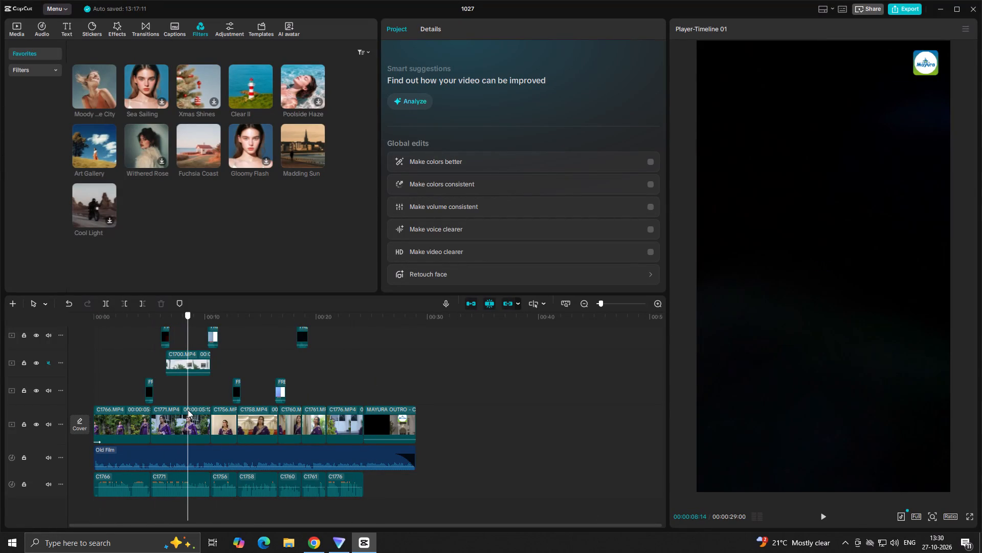
drag(188, 410, 208, 410)
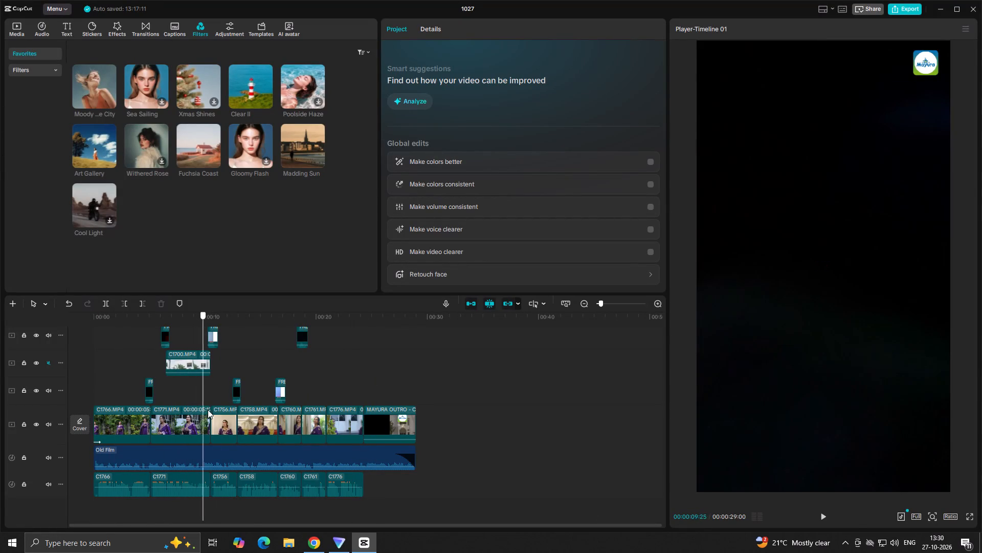
drag(208, 410, 237, 412)
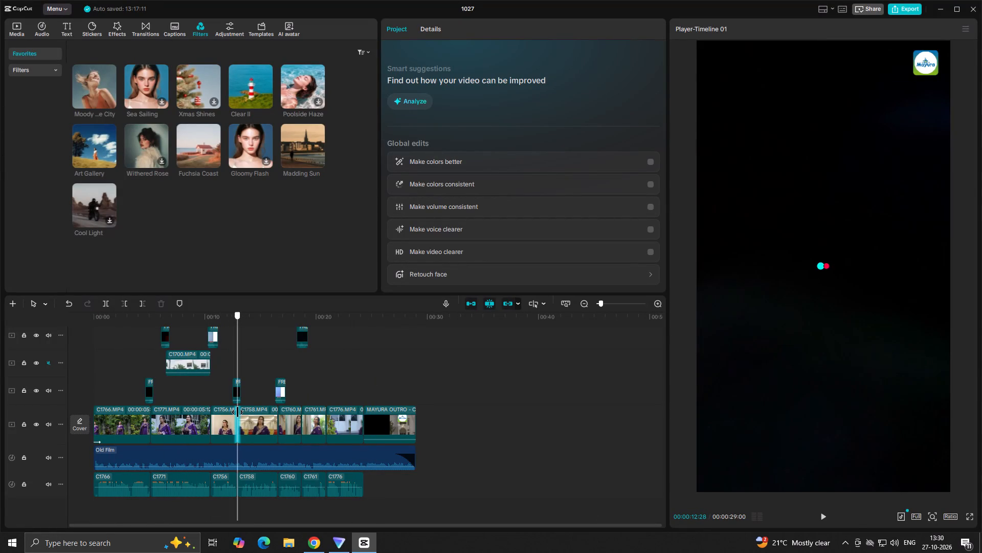
drag(237, 412, 238, 412)
drag(238, 412, 303, 431)
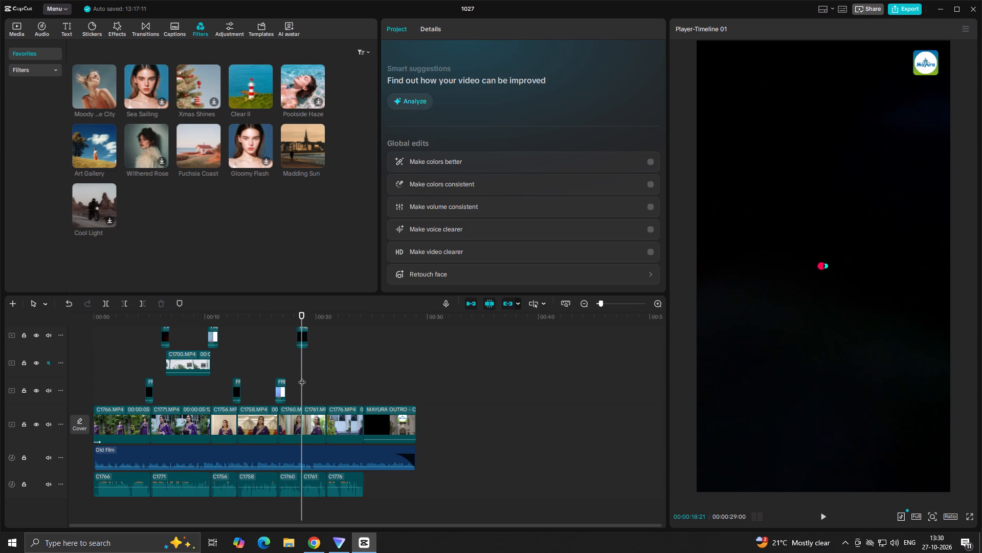
drag(302, 377, 331, 387)
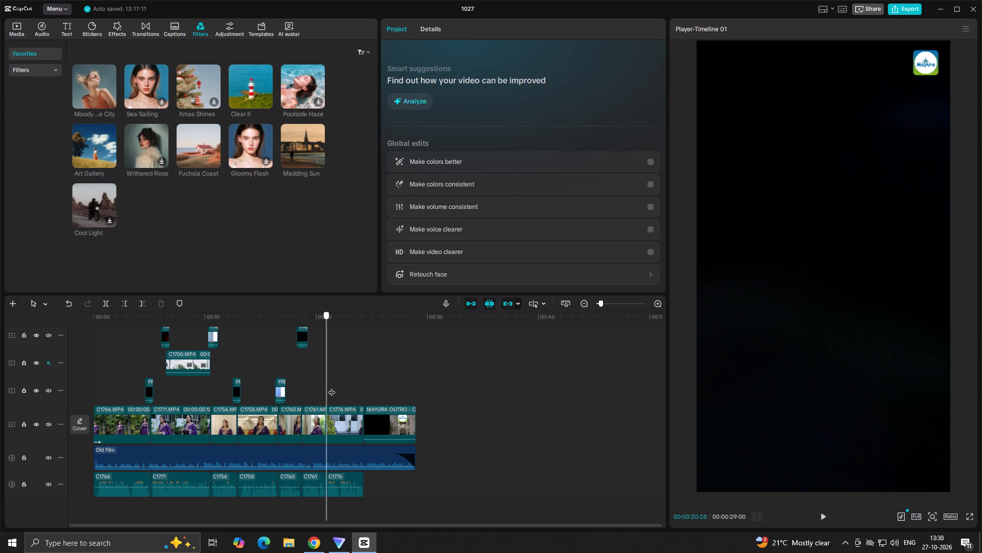
drag(331, 387, 282, 427)
Name the export MAYURAA HOTEL and start exporting the video with the existing export settings.
click(892, 9)
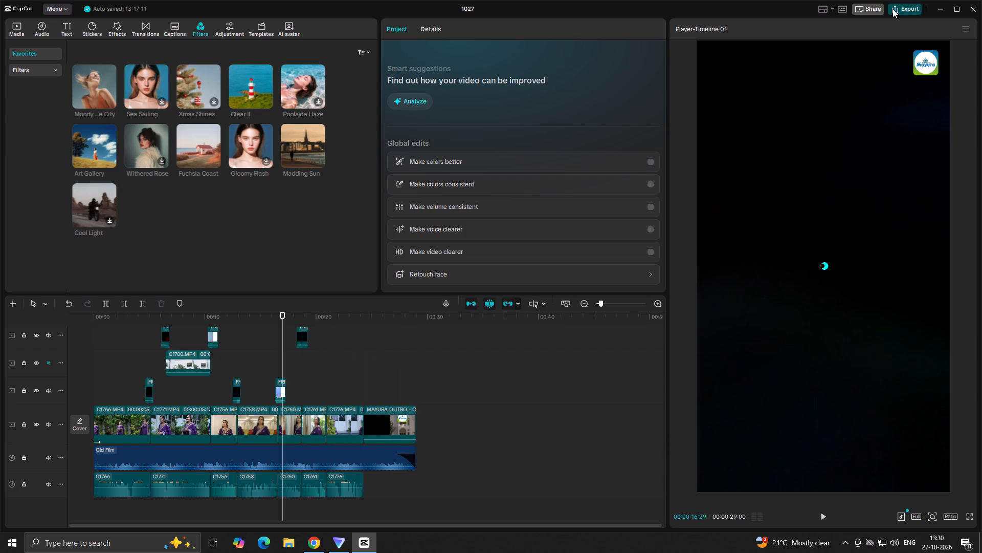
drag(595, 145, 472, 140)
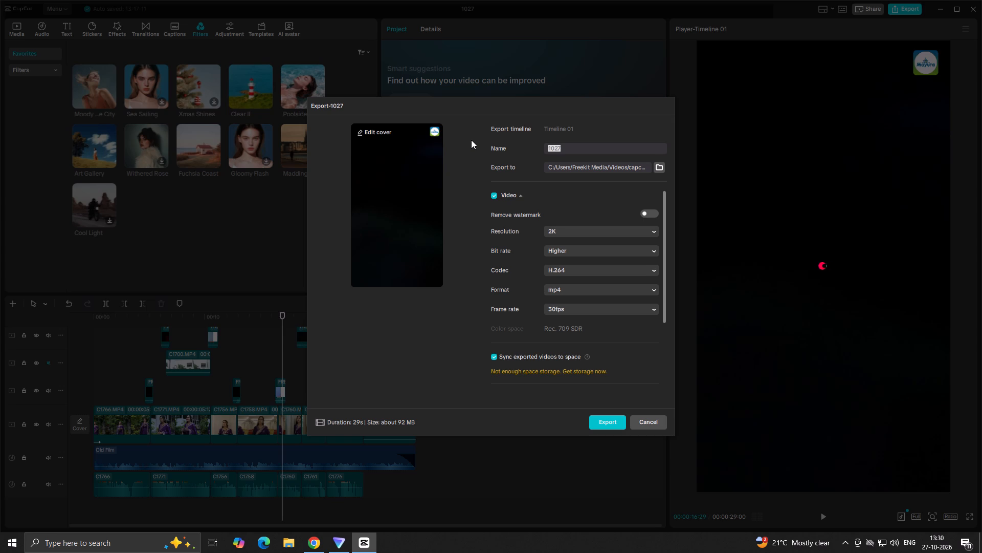
text(MAYURAA HOTEL)
click(619, 423)
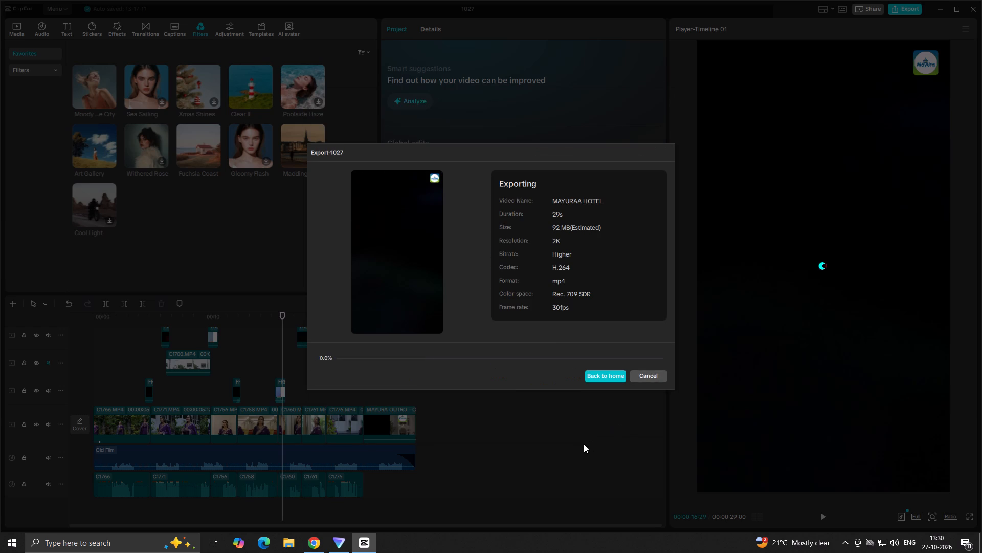
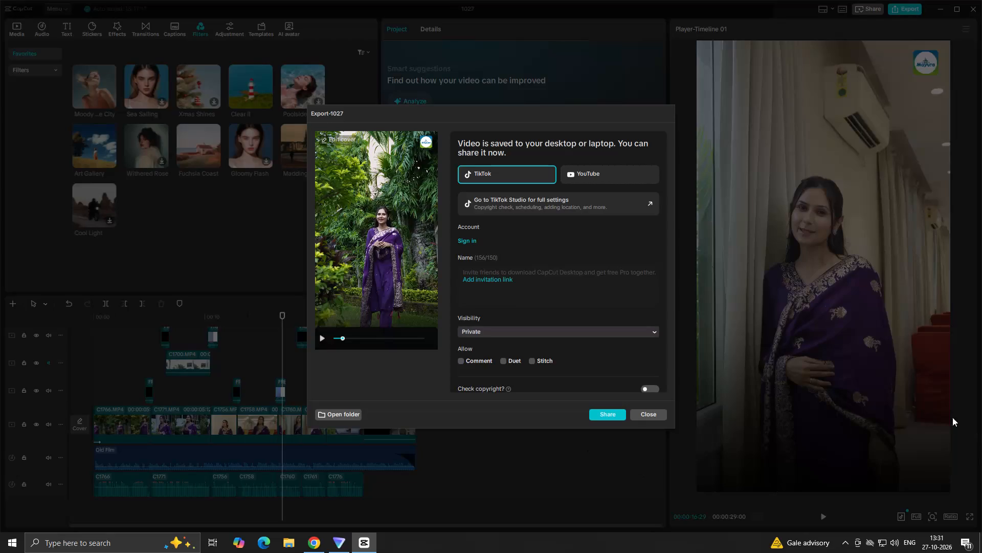
Dismiss the finished export's sharing window without sharing the video and return to the timeline.
click(645, 412)
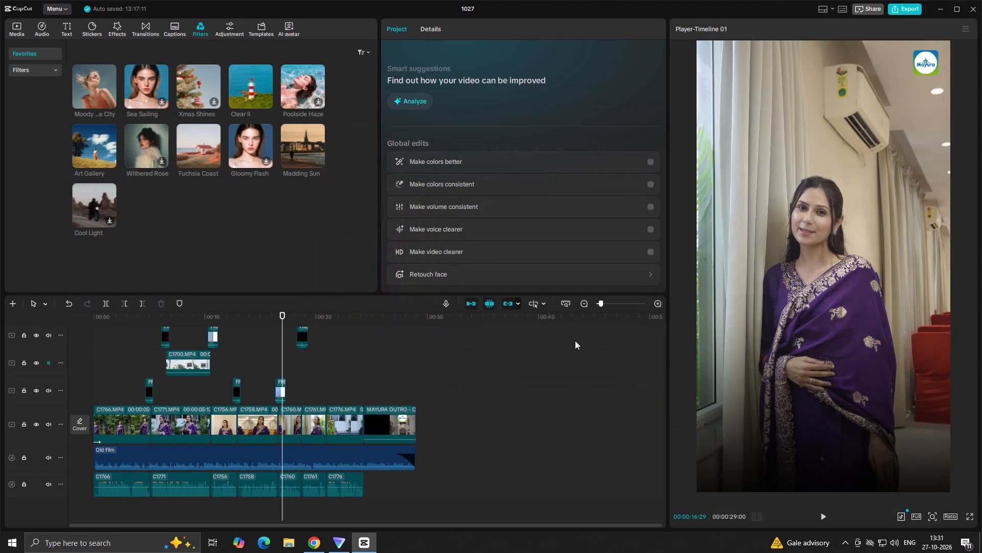
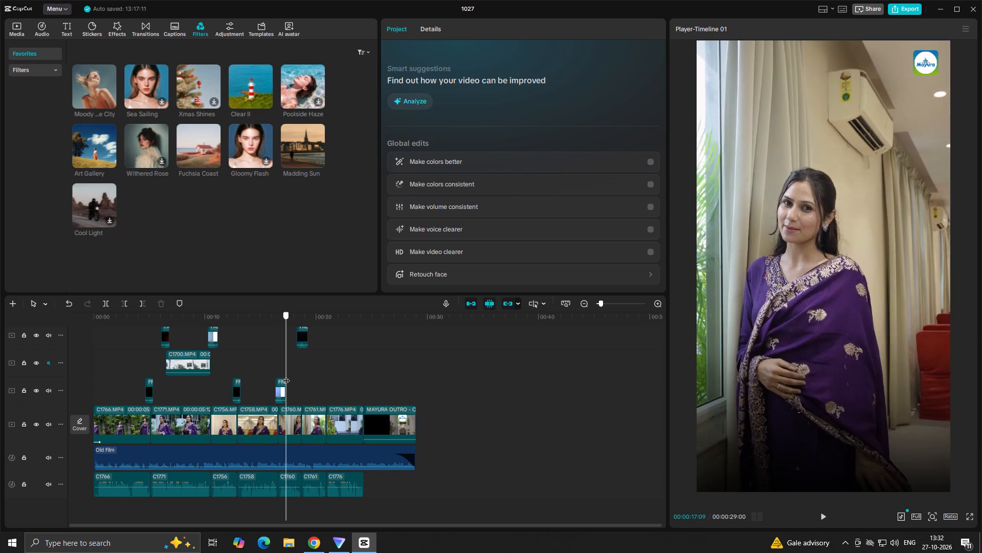
Scrub back and forth around the cut between C1758 and C1760 to examine the overlay transition and surrounding shots.
drag(286, 375, 288, 384)
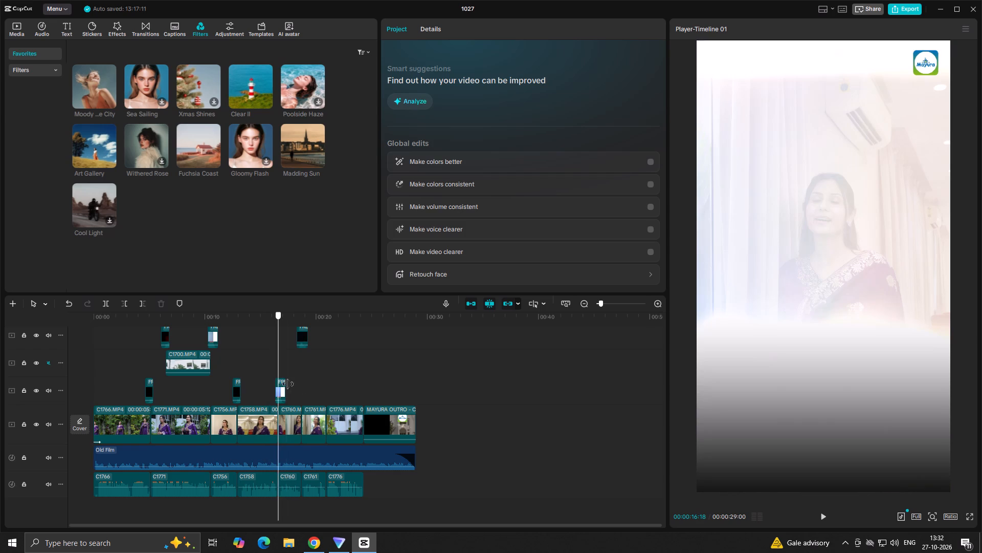
drag(288, 384, 293, 409)
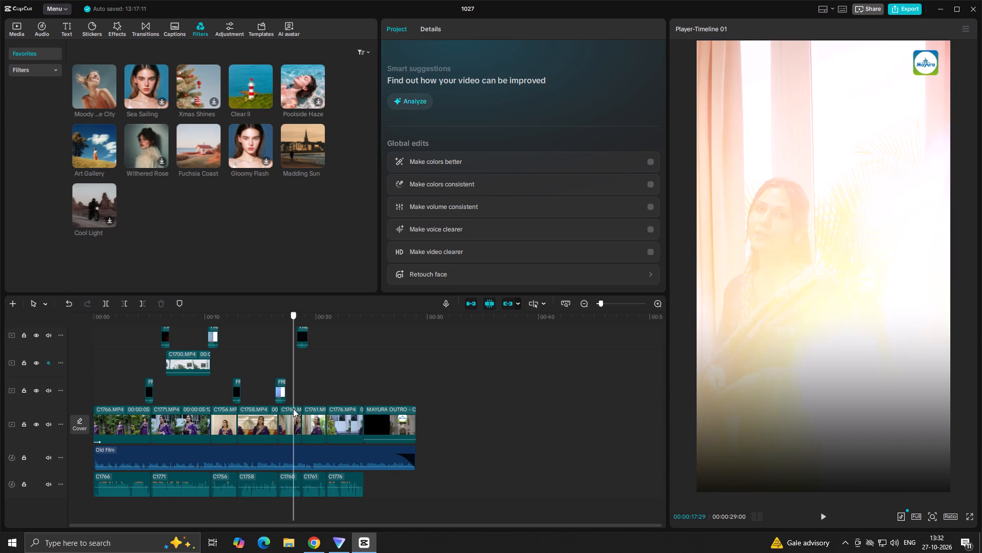
drag(293, 409, 278, 431)
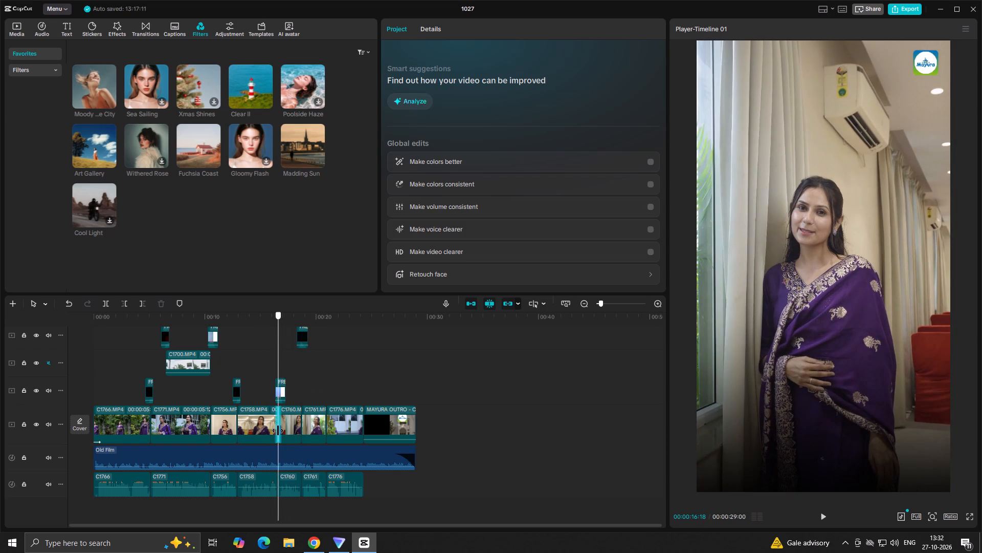
drag(278, 431, 274, 450)
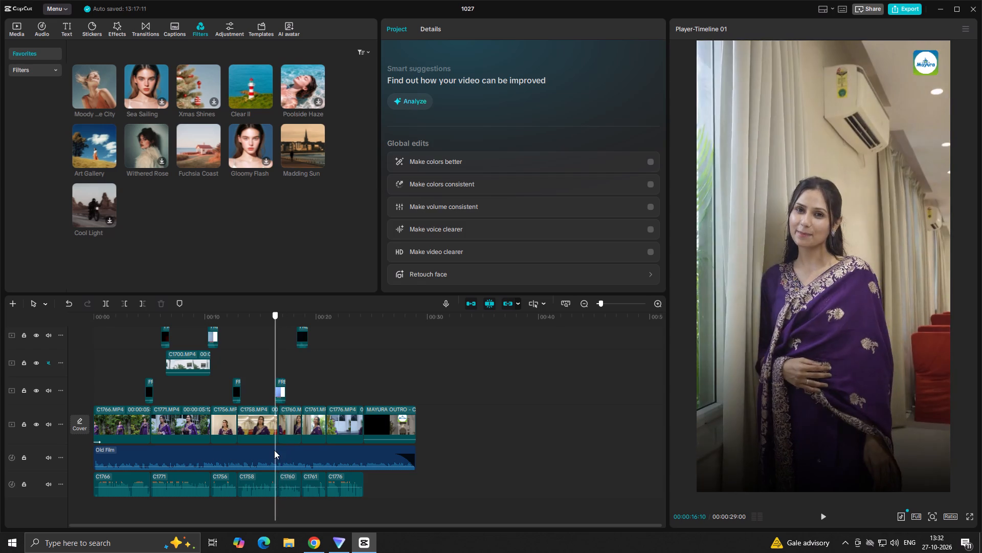
drag(274, 450, 357, 457)
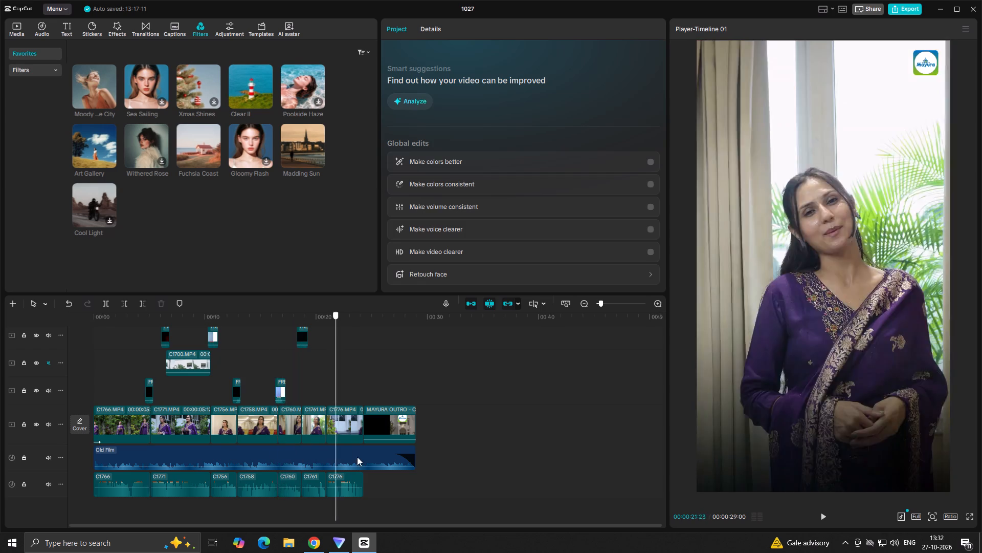
drag(357, 457, 280, 500)
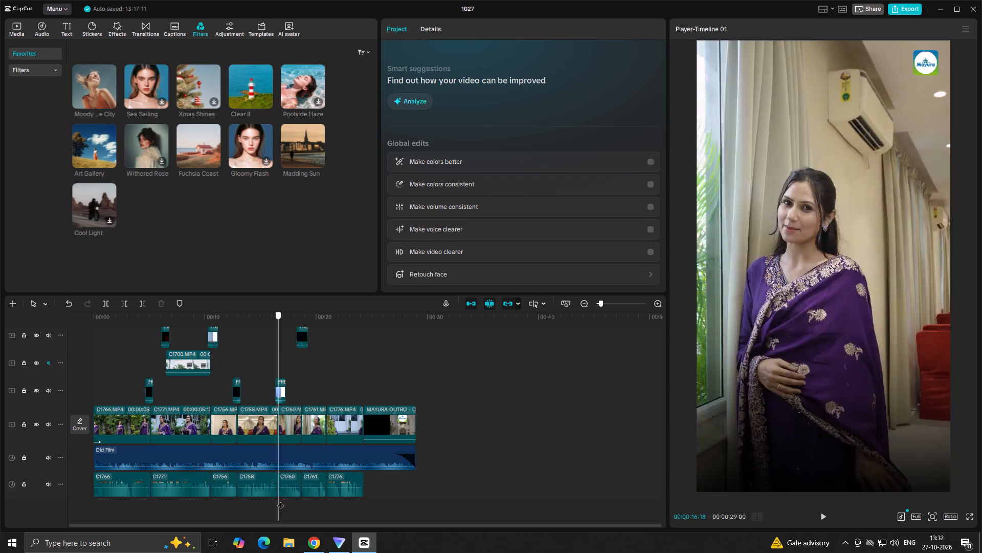
drag(280, 500, 274, 504)
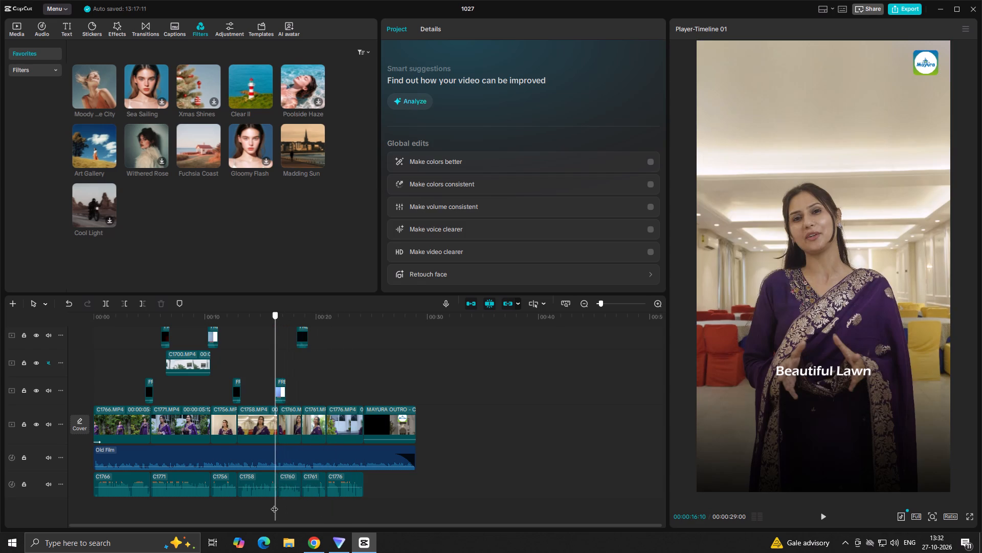
drag(274, 504, 297, 514)
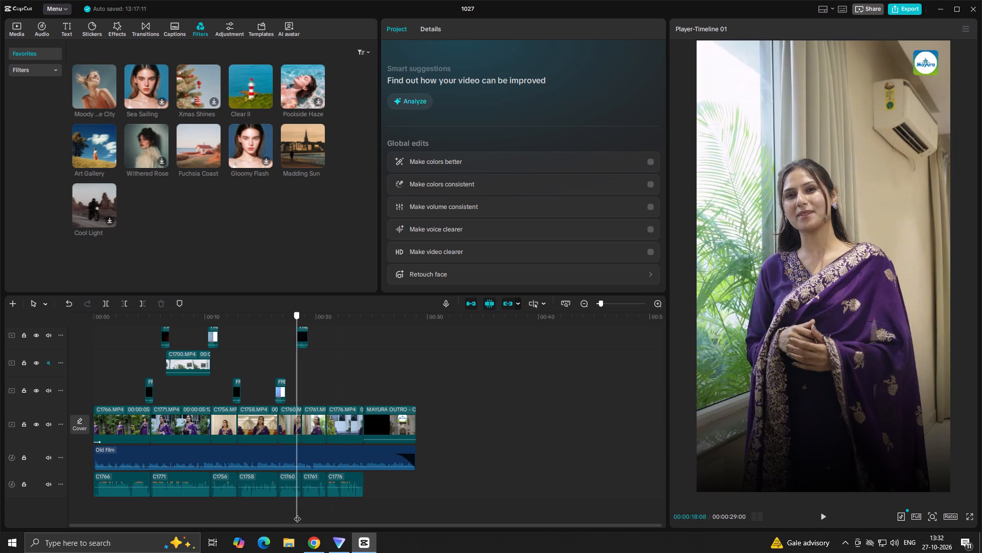
drag(297, 514, 283, 524)
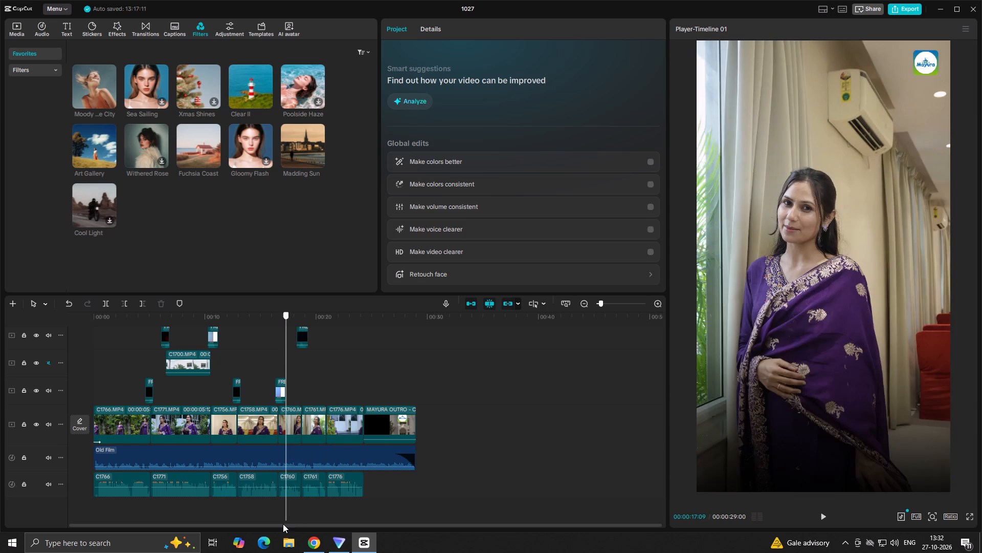
drag(283, 524, 227, 551)
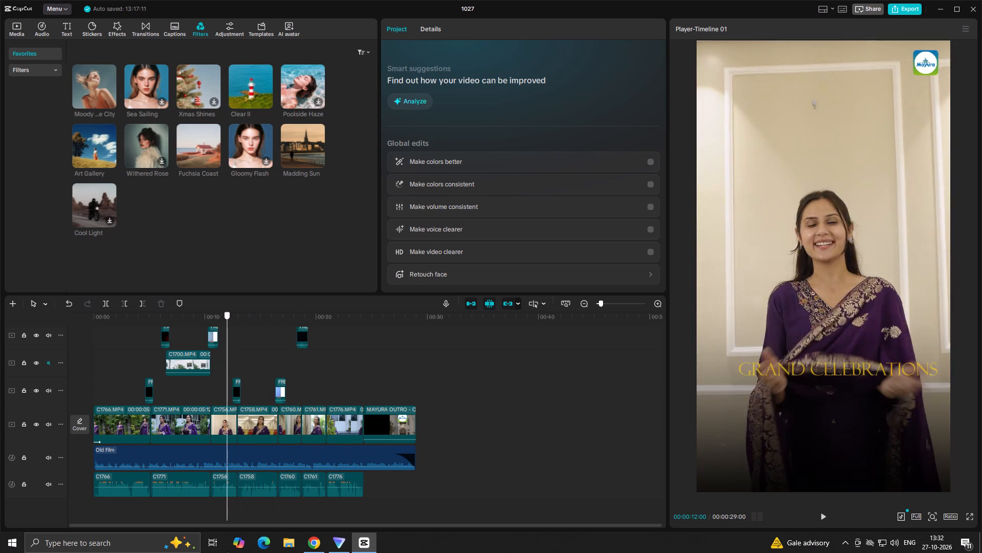
drag(227, 551, 276, 548)
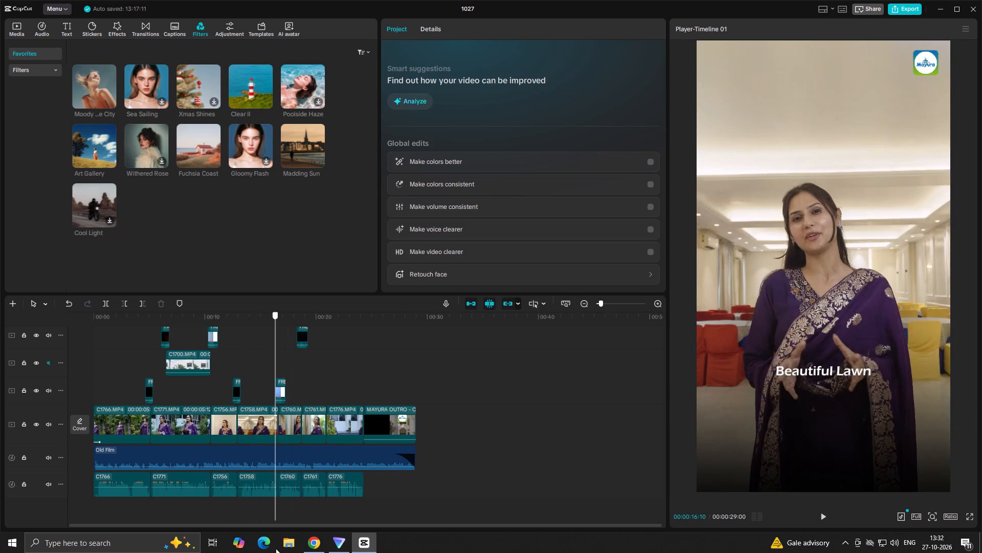
drag(276, 548, 279, 545)
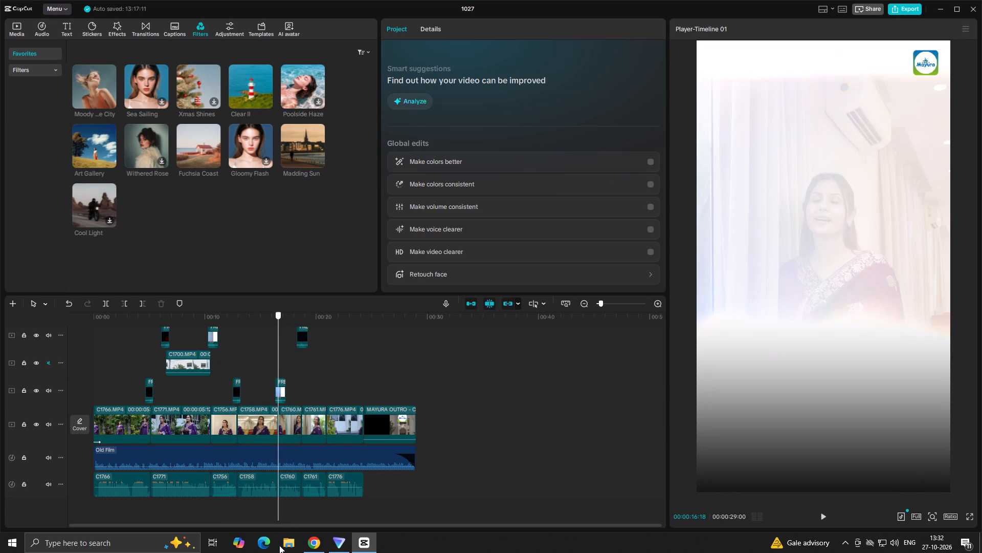
drag(279, 545, 285, 544)
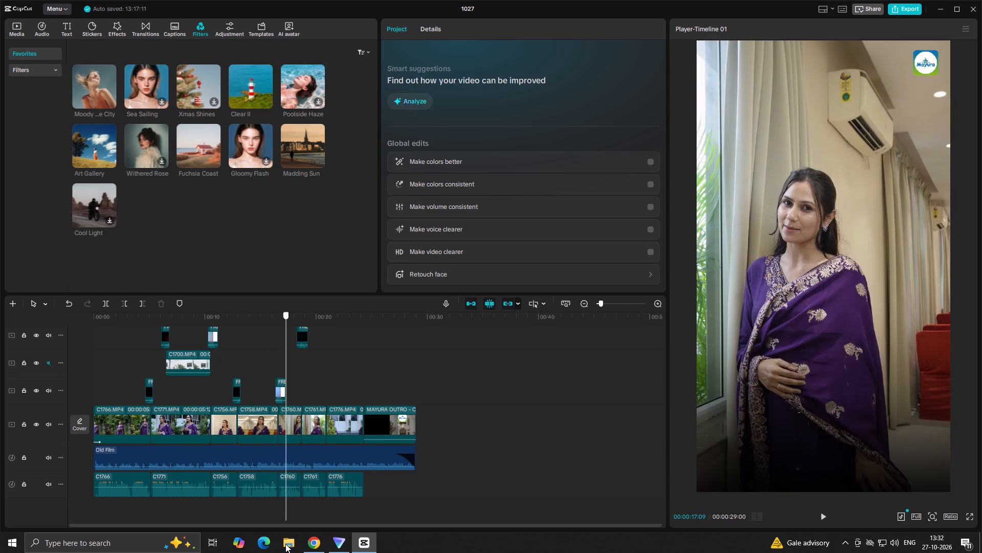
drag(285, 544, 284, 550)
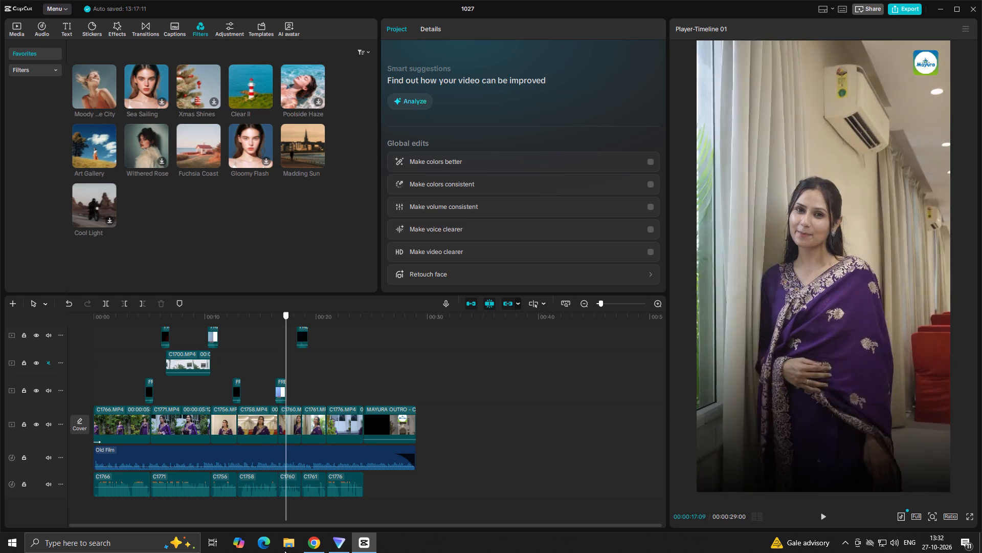
Review the C1761 and C1776 shots up to the start of the outro, then return the playhead to the reel's beginning.
drag(284, 550, 313, 545)
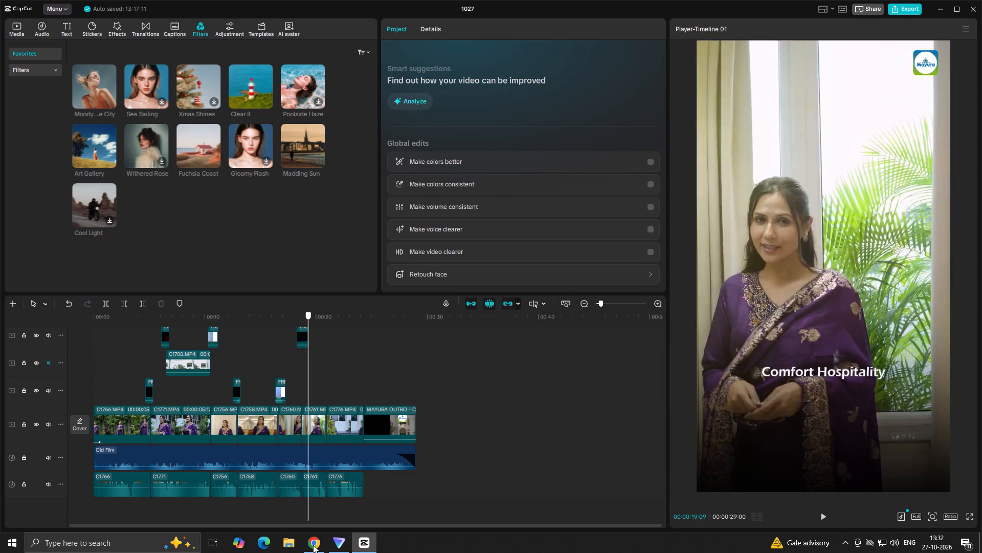
drag(313, 545, 368, 541)
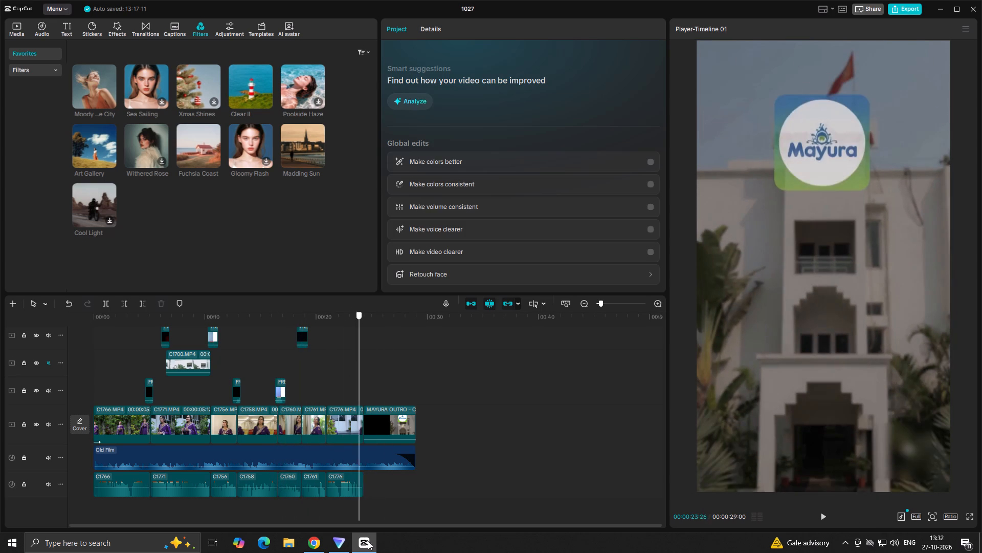
drag(368, 541, 330, 539)
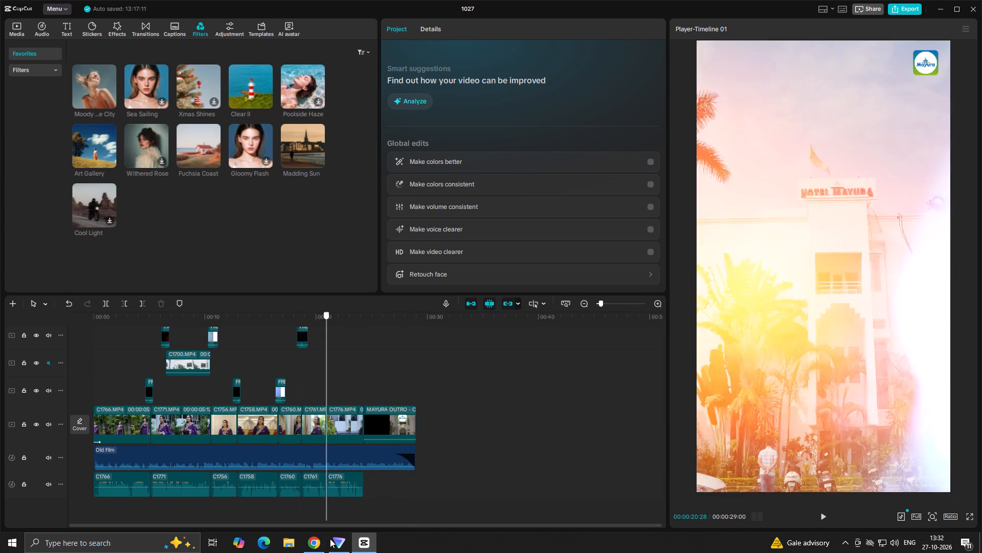
drag(330, 539, 323, 546)
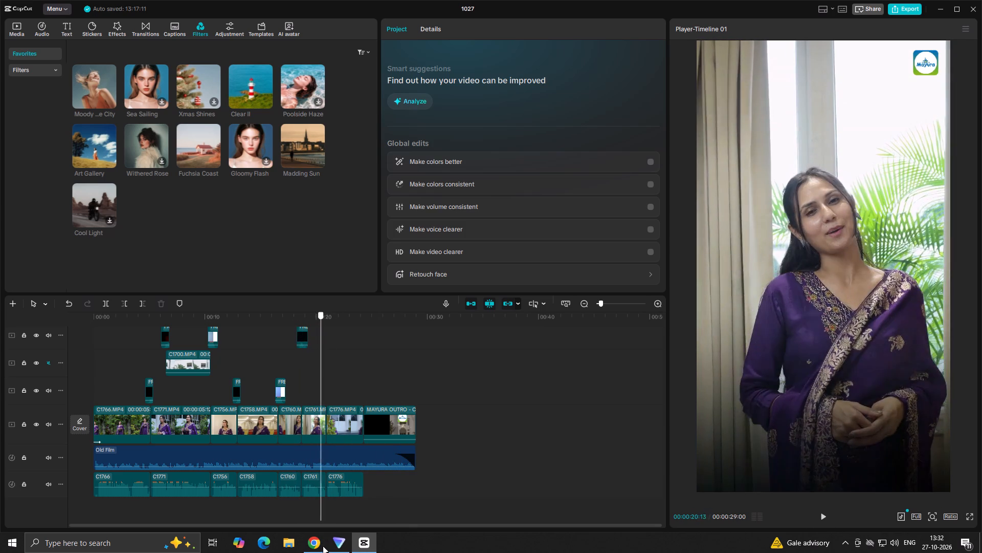
drag(323, 546, 347, 539)
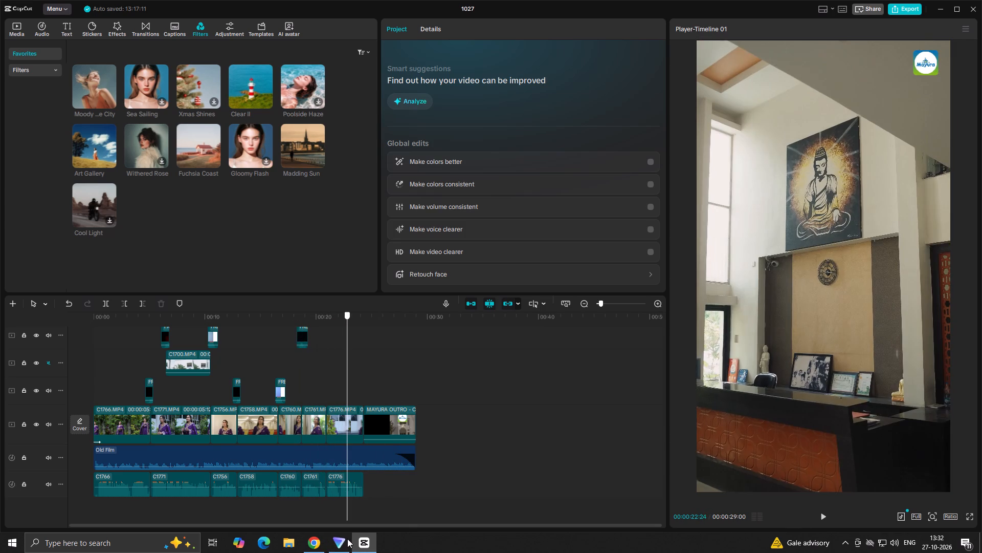
drag(347, 539, 0, 552)
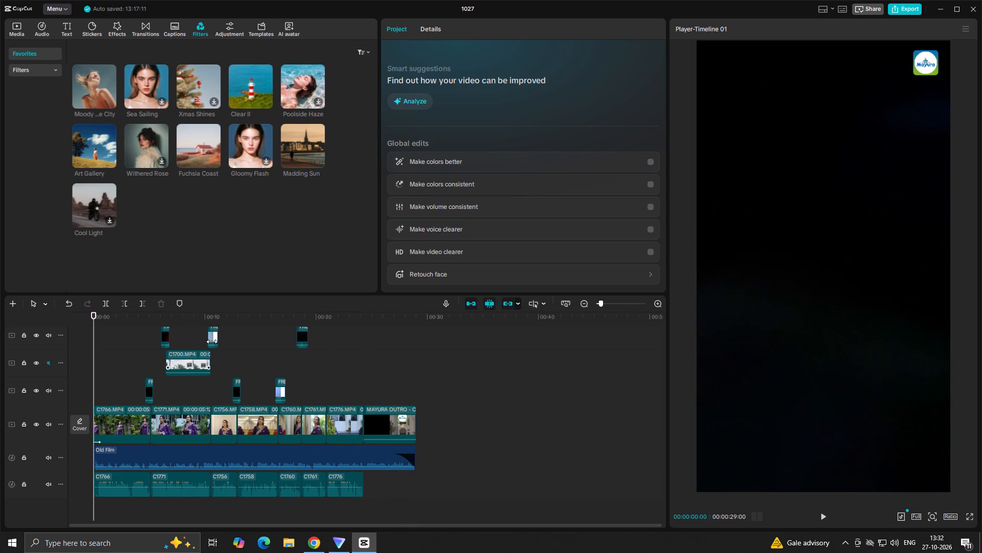
drag(96, 364, 73, 377)
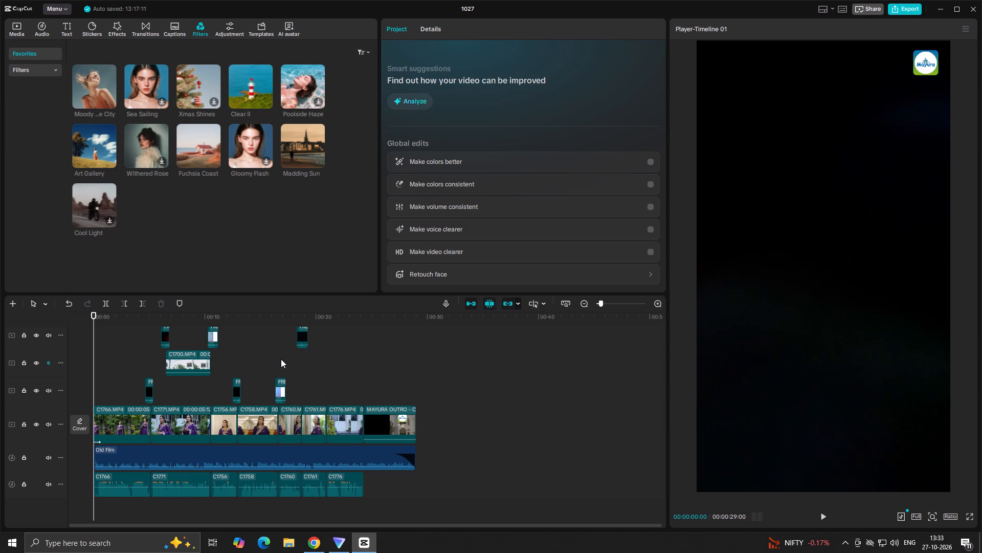
Skim from the C1760 cut to the reel's end and examine the MAYURA OUTRO clip's logo, hotel name and contact-detail animations.
click(281, 359)
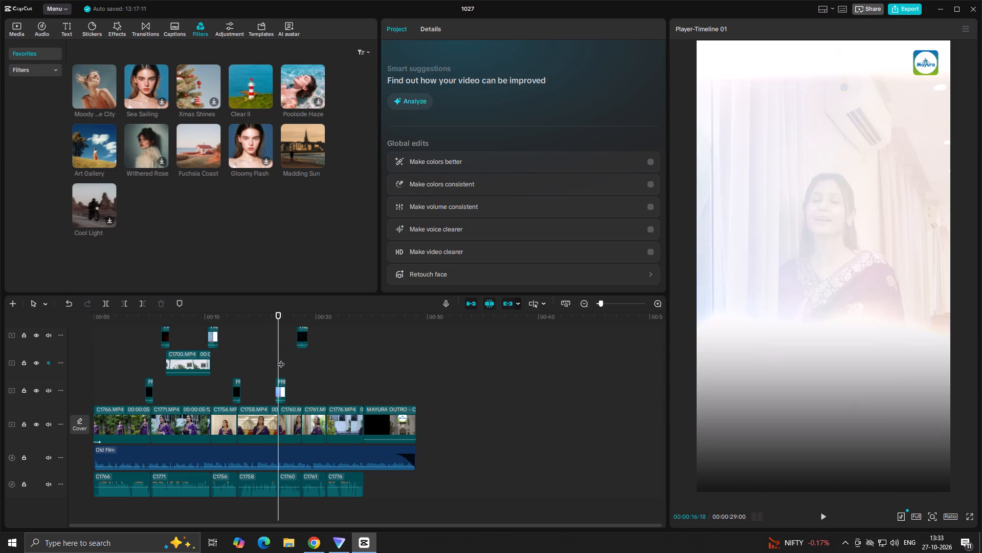
click(267, 370)
drag(267, 370, 251, 378)
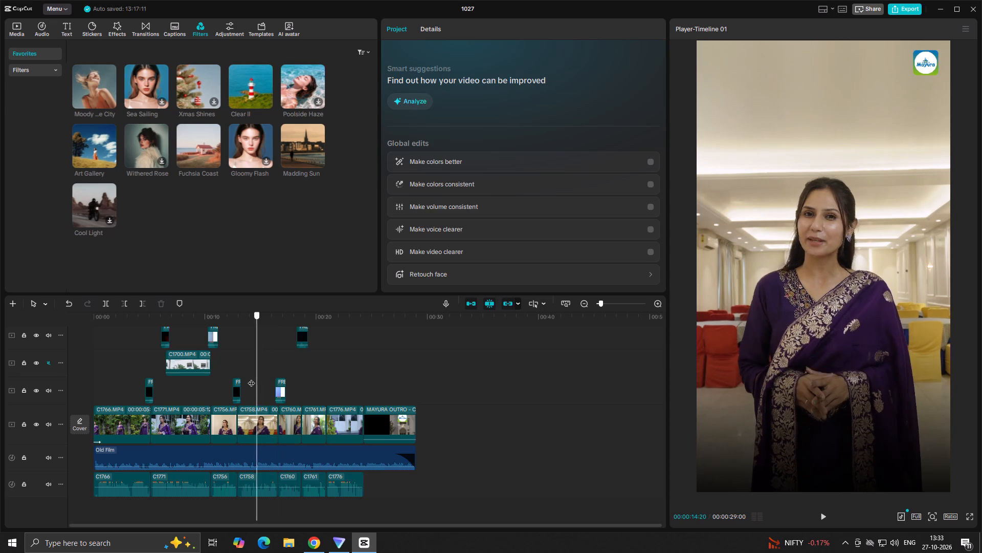
drag(251, 378, 439, 378)
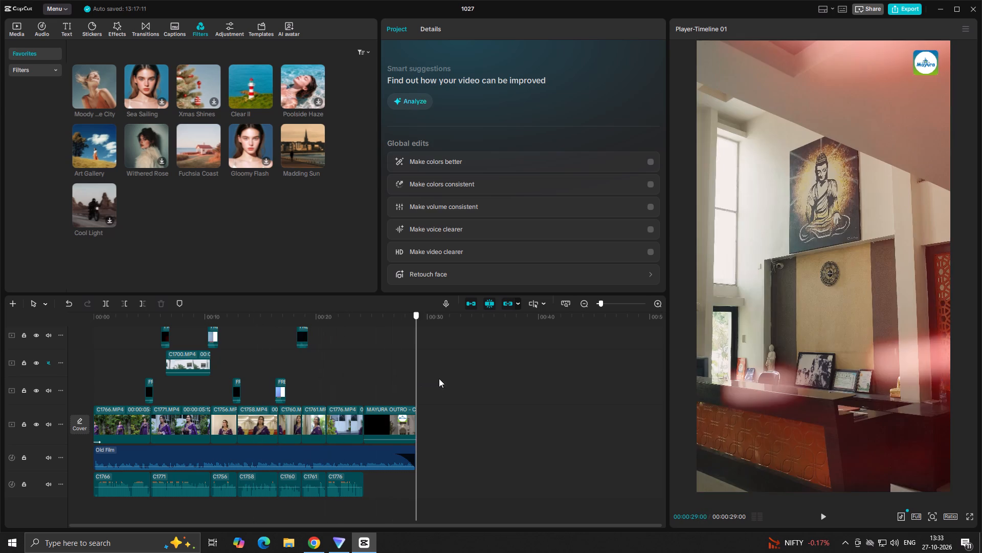
drag(439, 378, 536, 419)
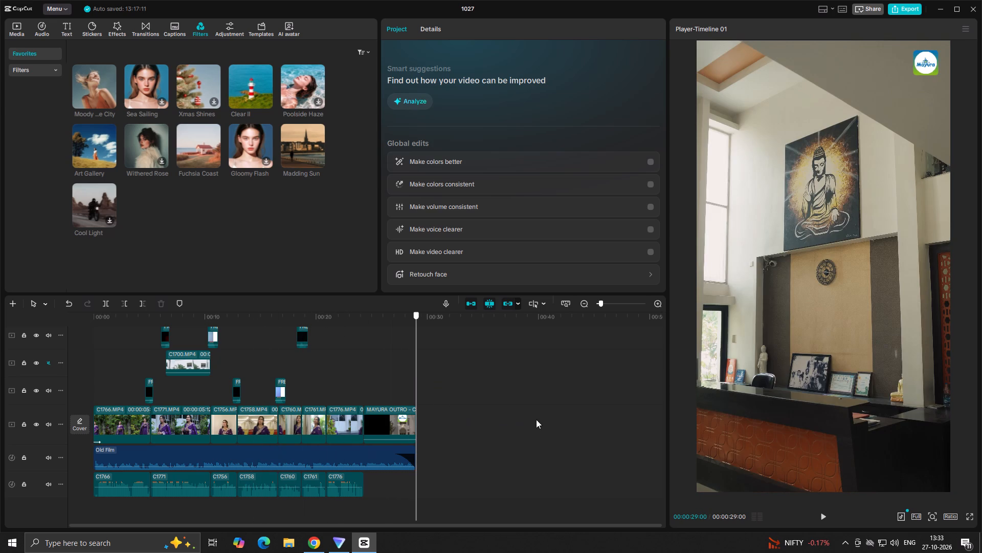
drag(536, 419, 455, 424)
click(400, 376)
drag(400, 376, 386, 384)
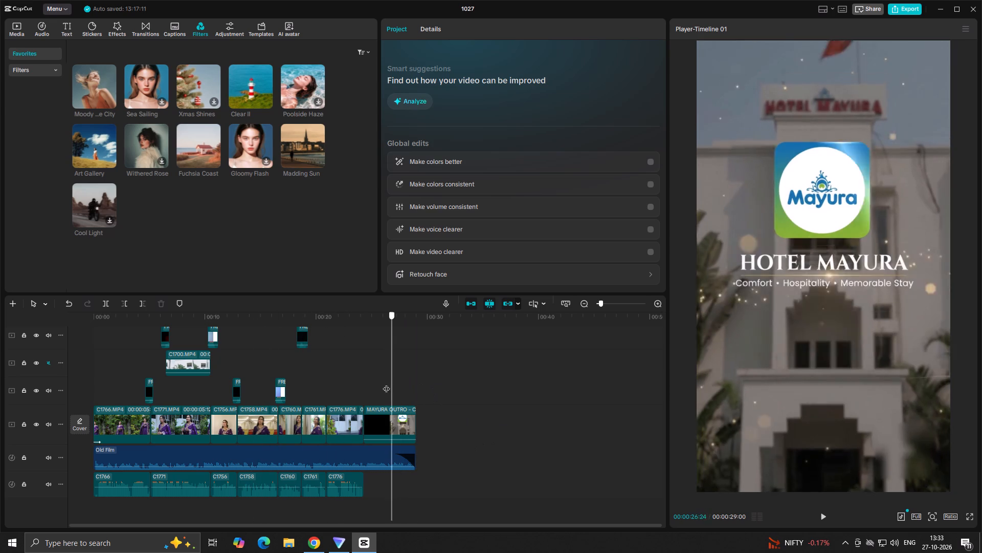
drag(386, 384, 378, 389)
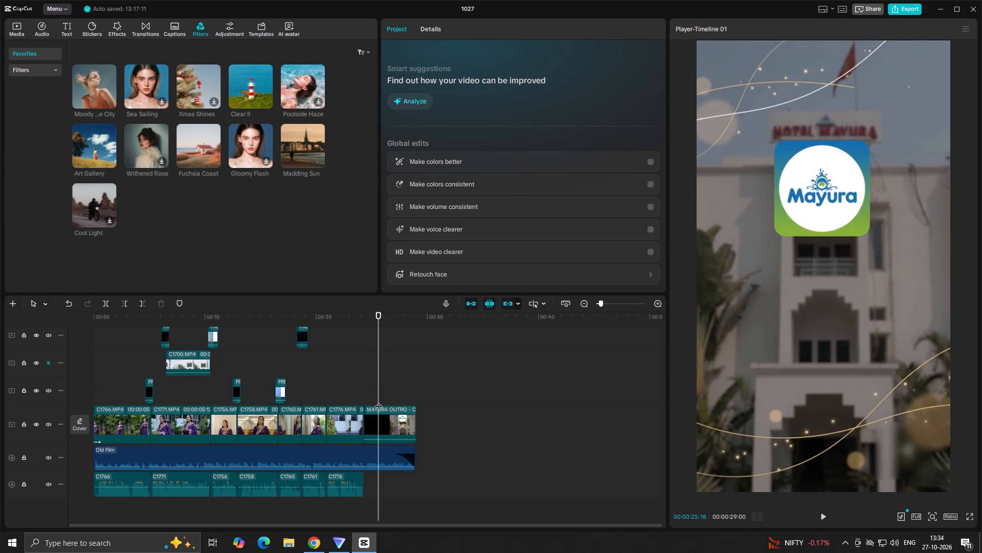
drag(378, 390, 387, 391)
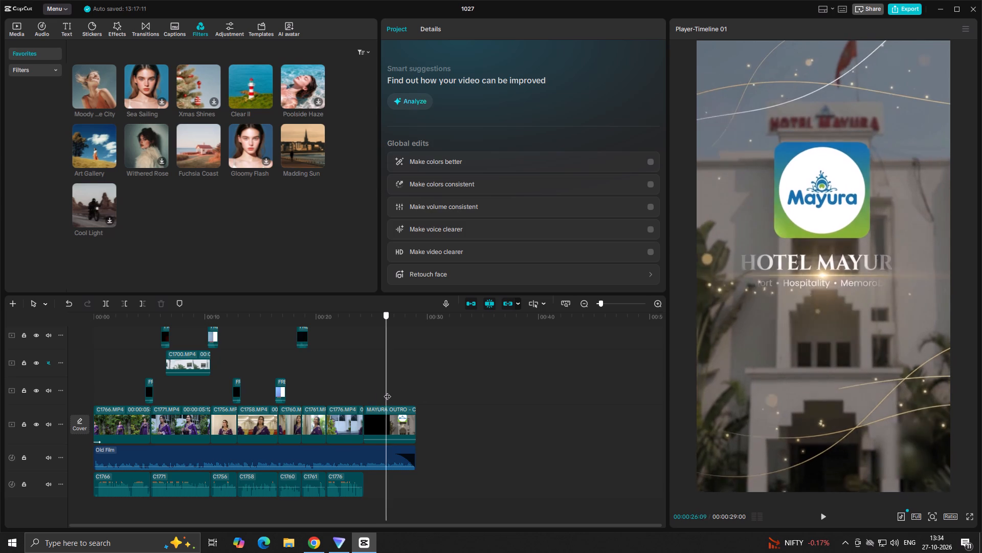
drag(387, 391, 416, 392)
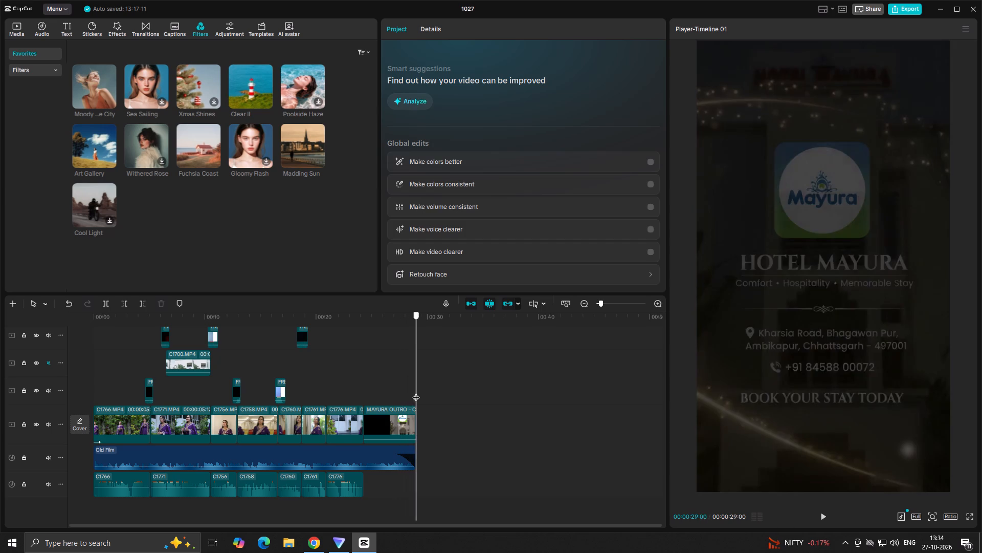
drag(416, 392, 396, 416)
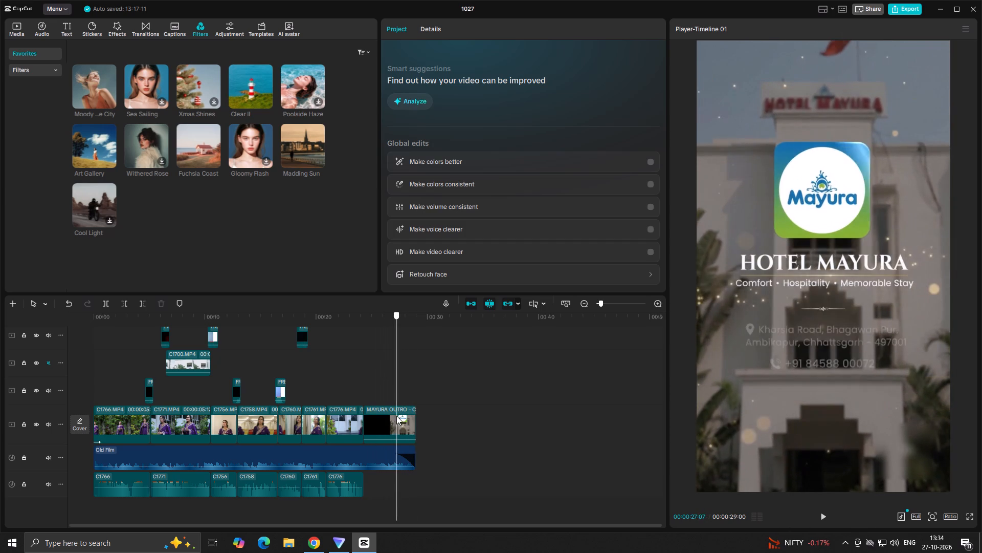
drag(396, 416, 399, 439)
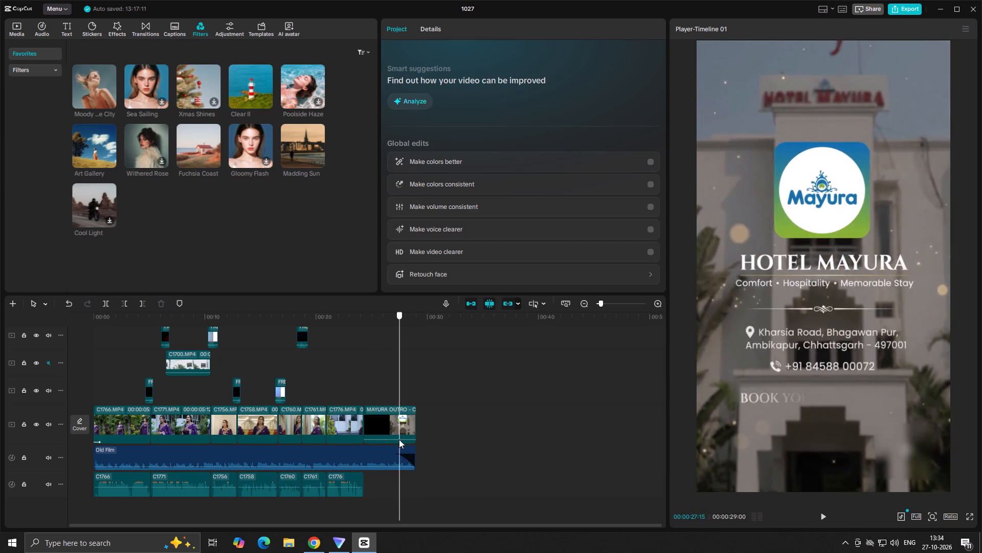
drag(399, 439, 393, 454)
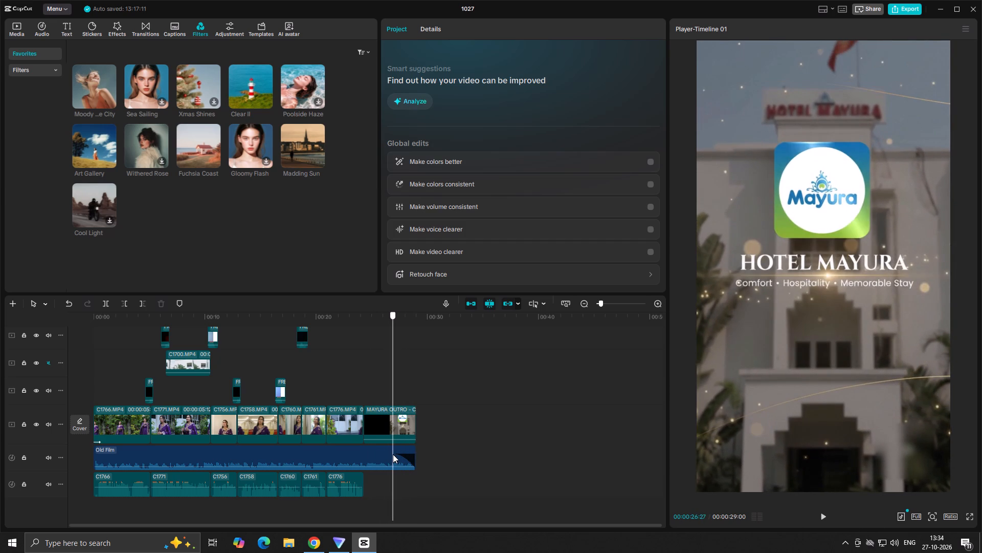
drag(393, 454, 387, 461)
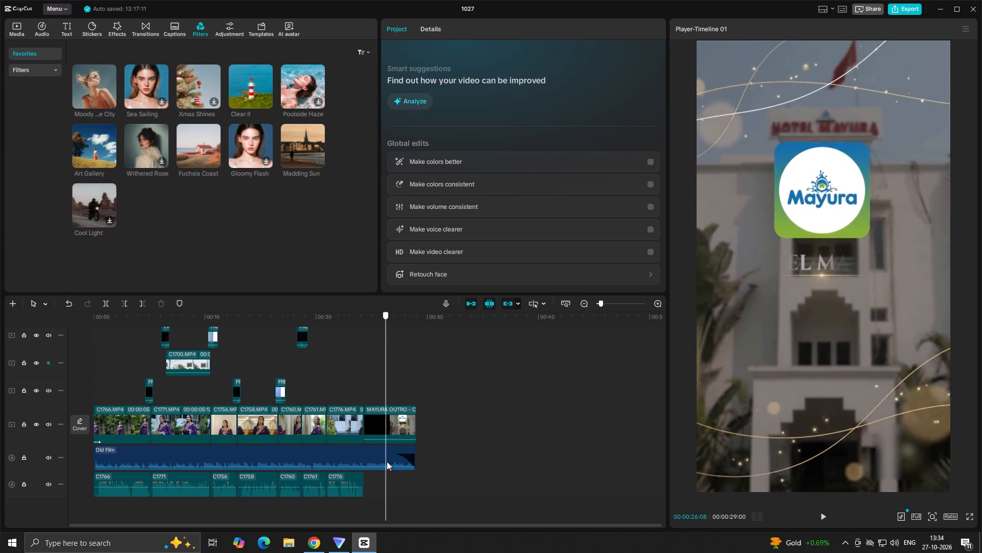
drag(387, 461, 380, 463)
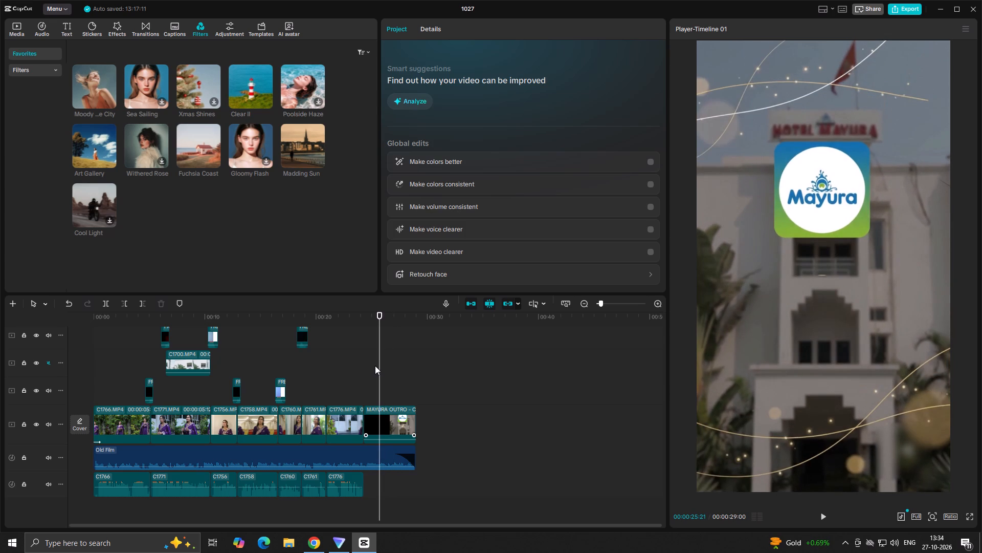
click(354, 378)
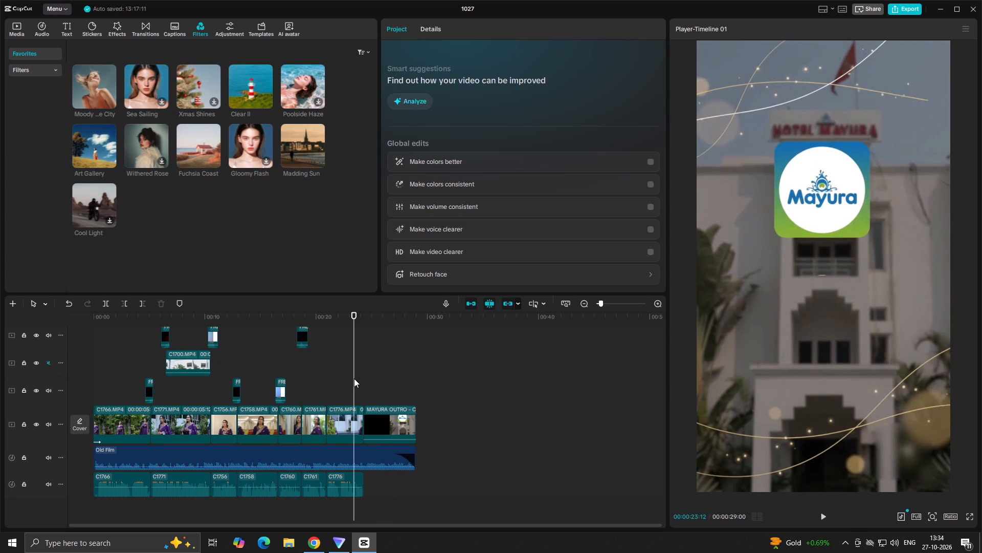
Skim back and forth across the C1761, C1776 and MAYURA OUTRO clips to recheck the reel's ending, finishing at the reel's beginning.
drag(354, 378, 351, 394)
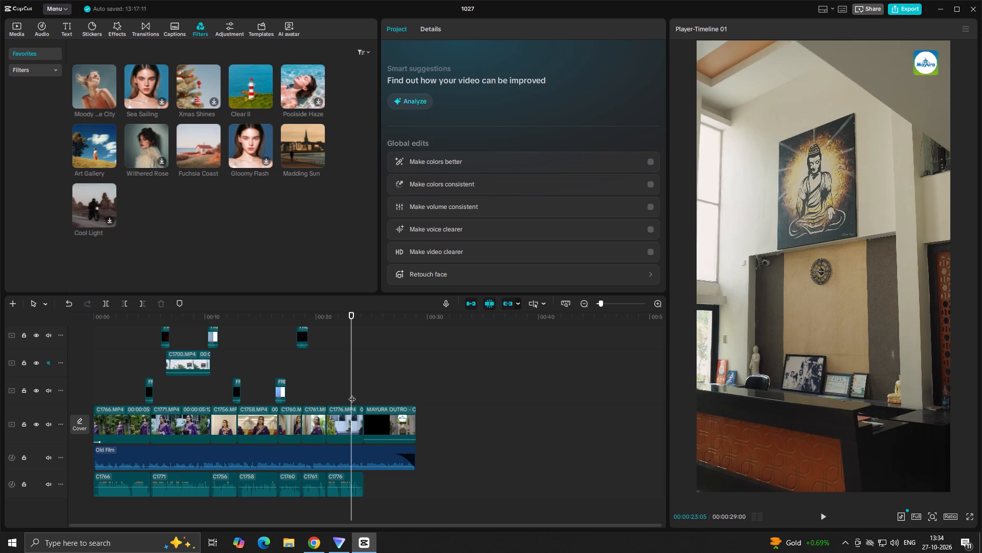
click(345, 402)
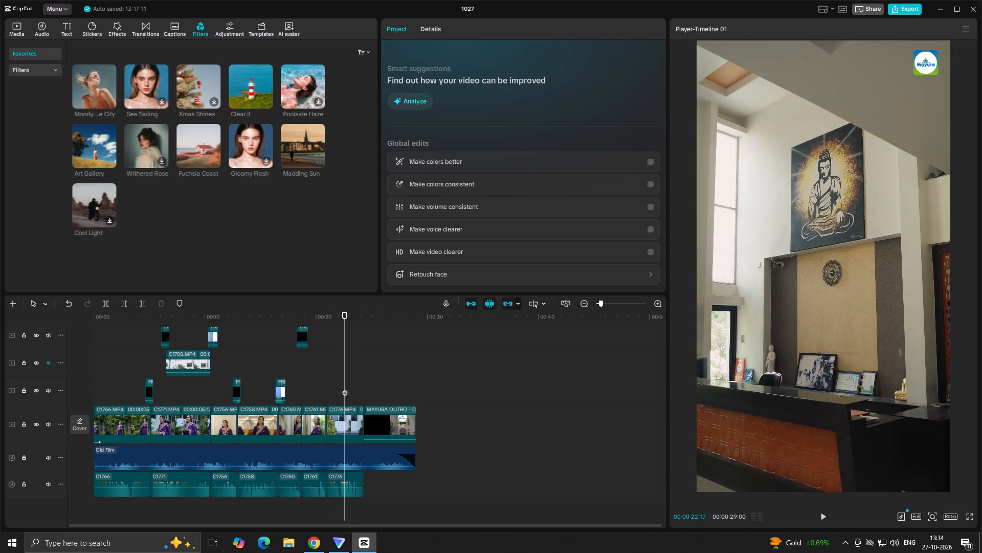
drag(345, 388, 315, 408)
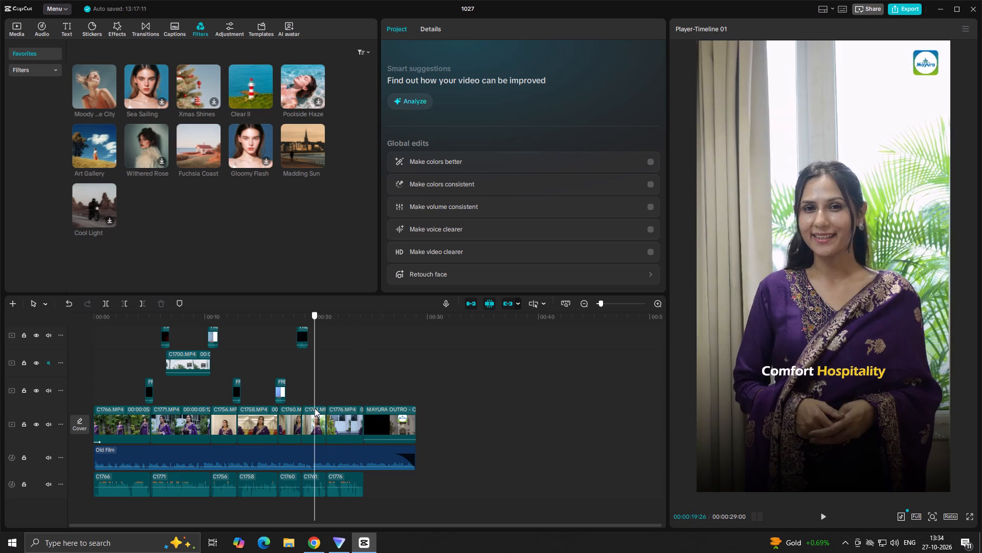
drag(315, 408, 394, 396)
scroll(394, 386, up, 7)
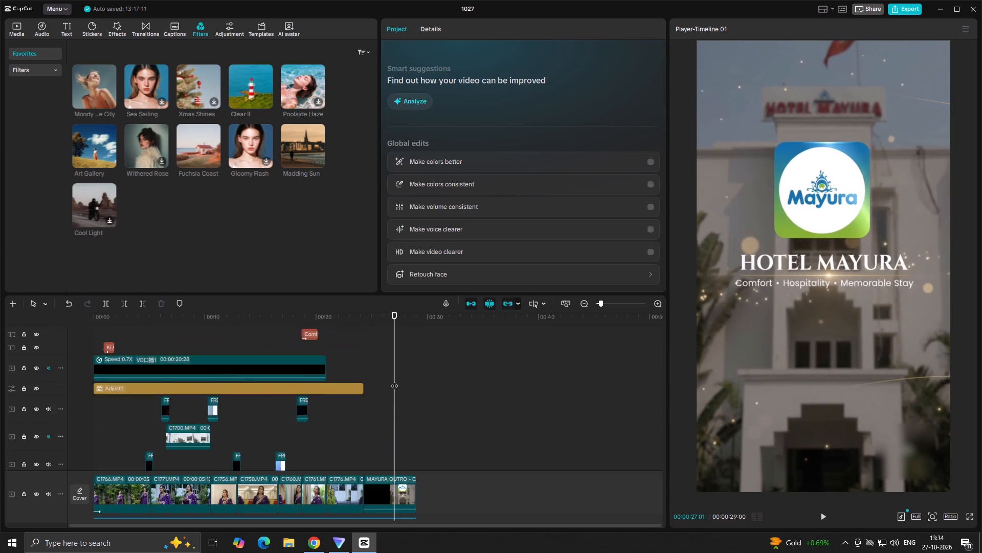
scroll(394, 380, up, 1)
double_click(340, 454)
click(340, 454)
drag(340, 454, 328, 471)
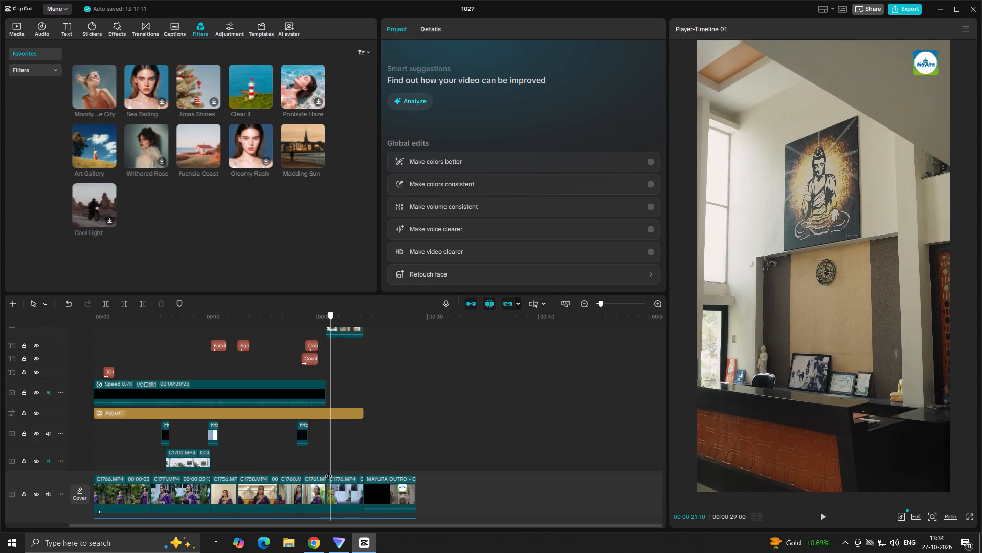
drag(328, 471, 320, 479)
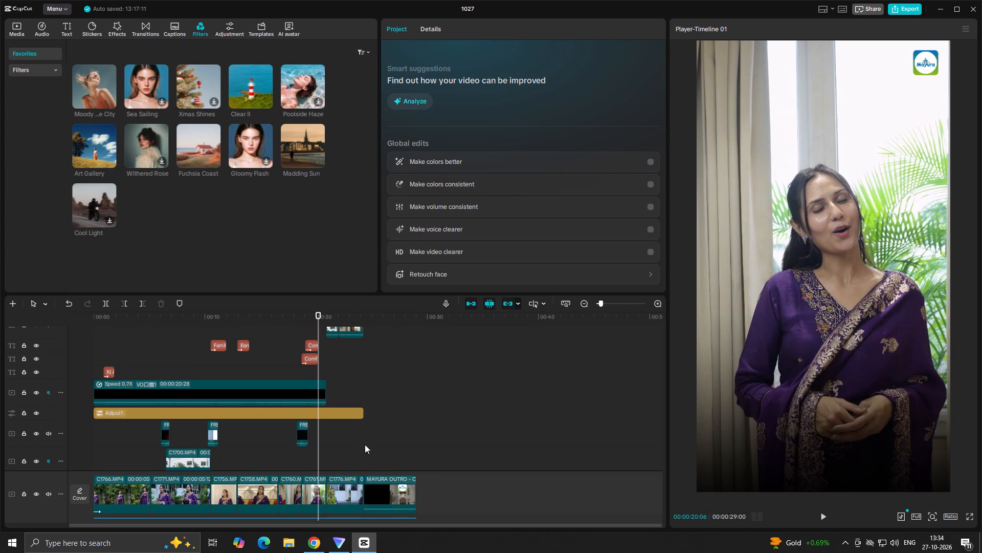
click(411, 428)
drag(411, 428, 392, 440)
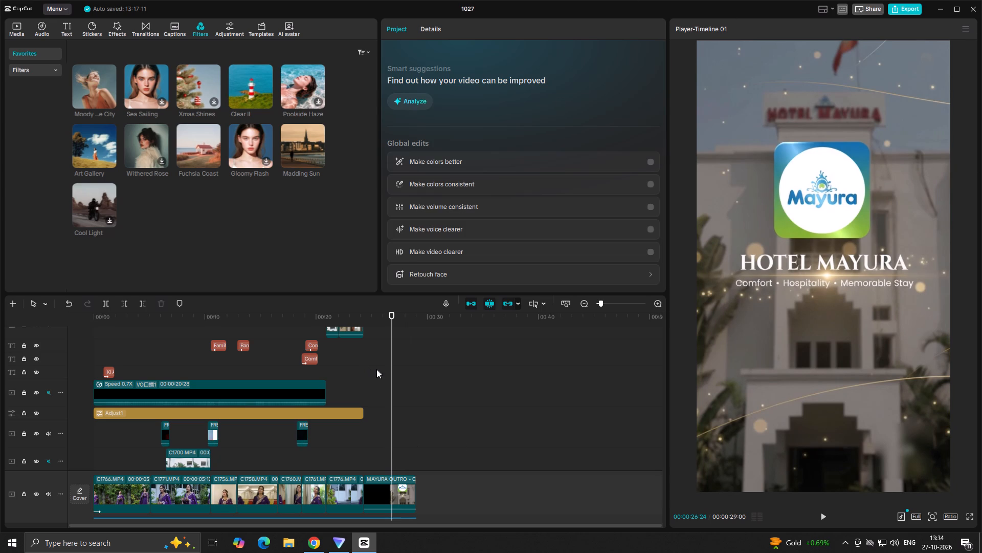
drag(392, 383, 36, 523)
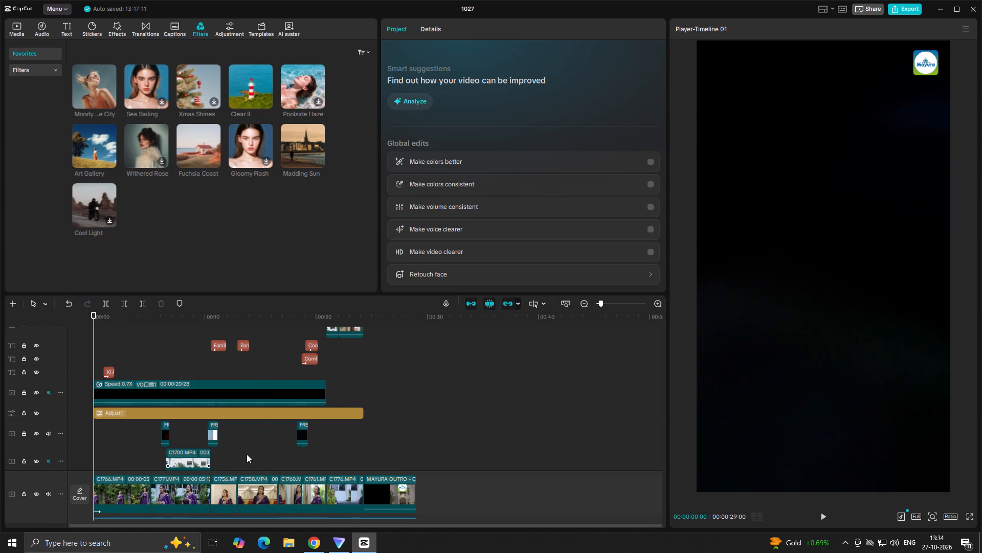
Scrub repeatedly across the C1758 to C1760 cut to examine the Beautiful Lawn caption and shot change, finishing at the reel's beginning.
click(248, 452)
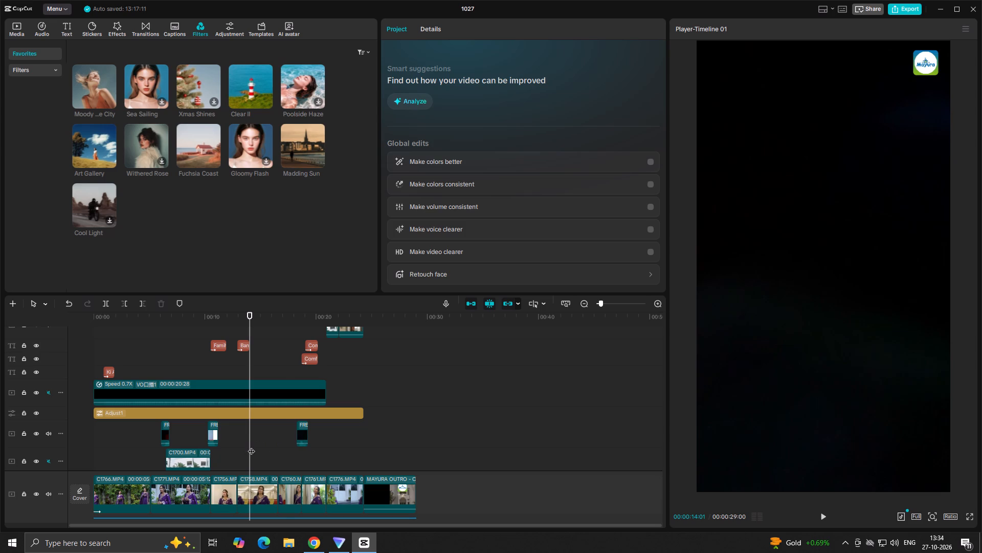
drag(251, 446, 291, 464)
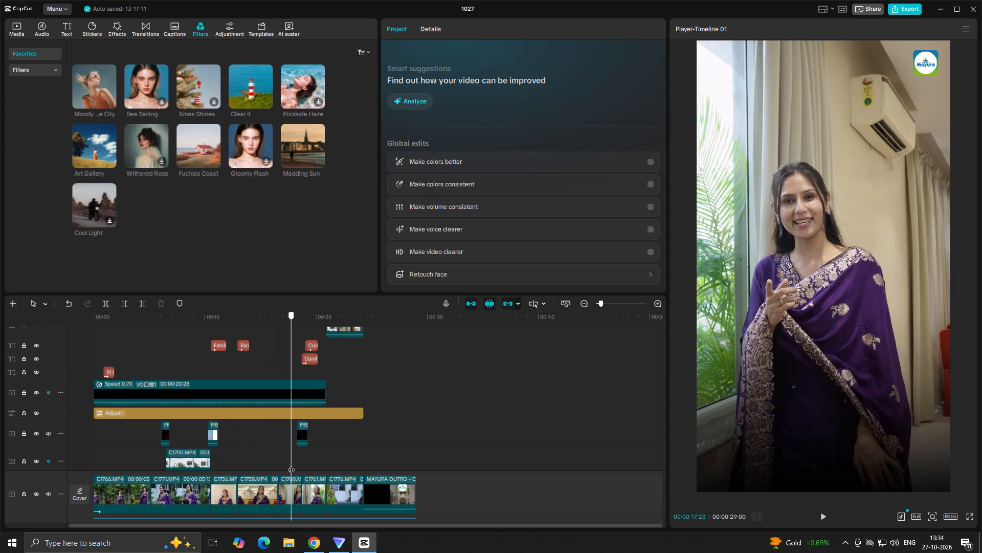
drag(291, 464, 272, 496)
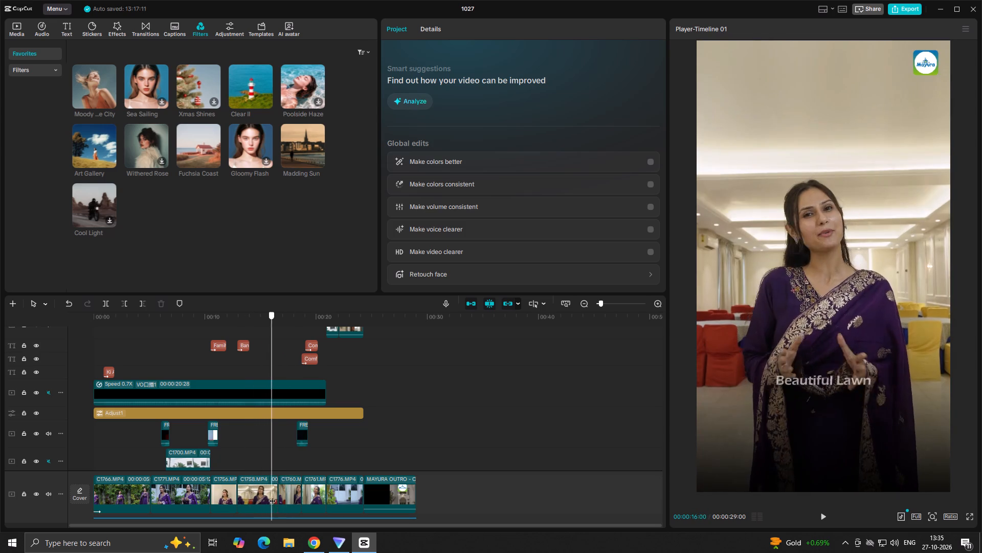
drag(272, 496, 283, 503)
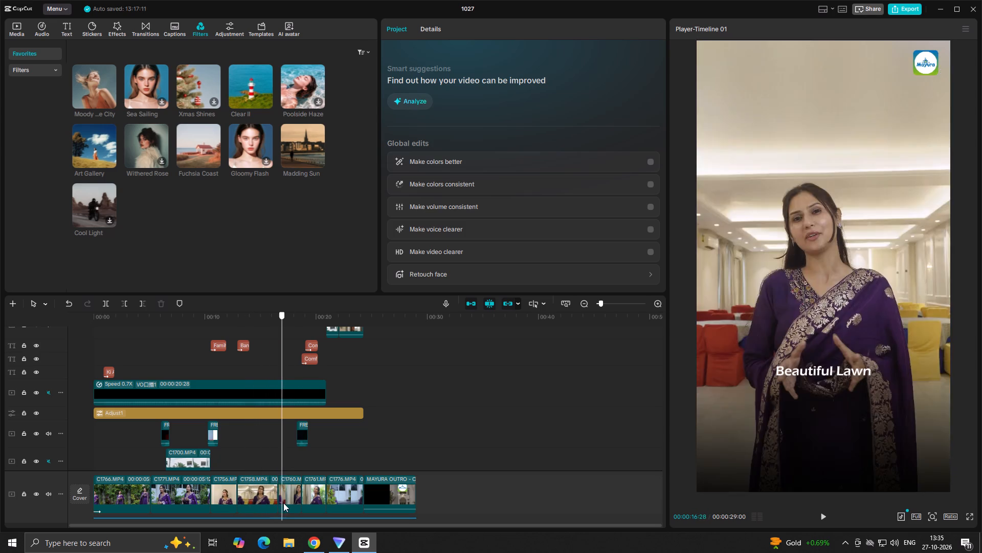
drag(283, 503, 279, 507)
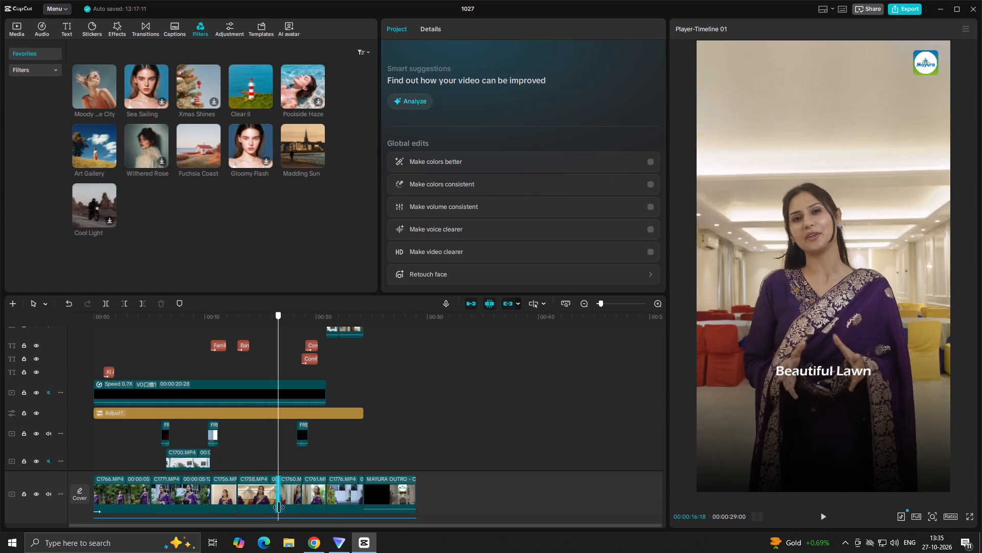
drag(279, 507, 298, 506)
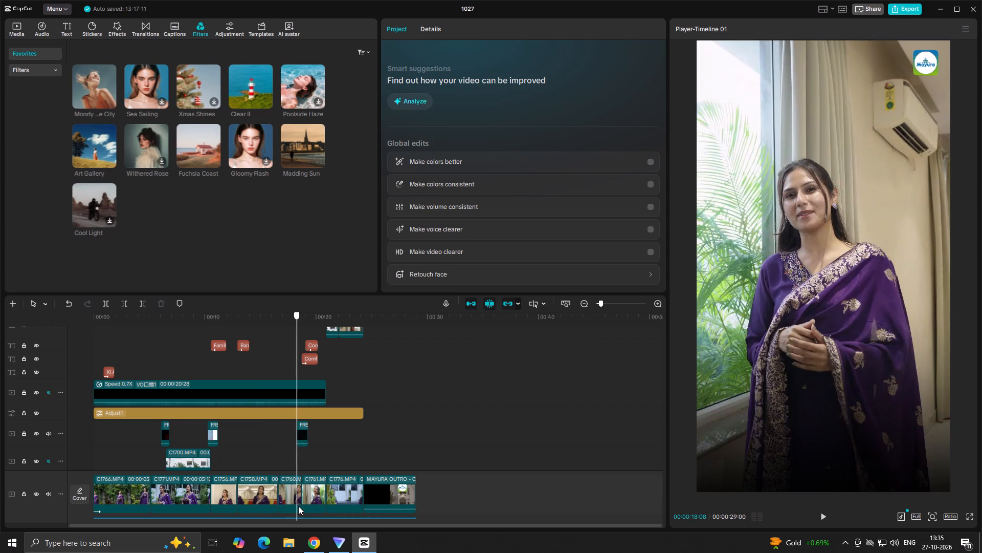
drag(298, 506, 274, 517)
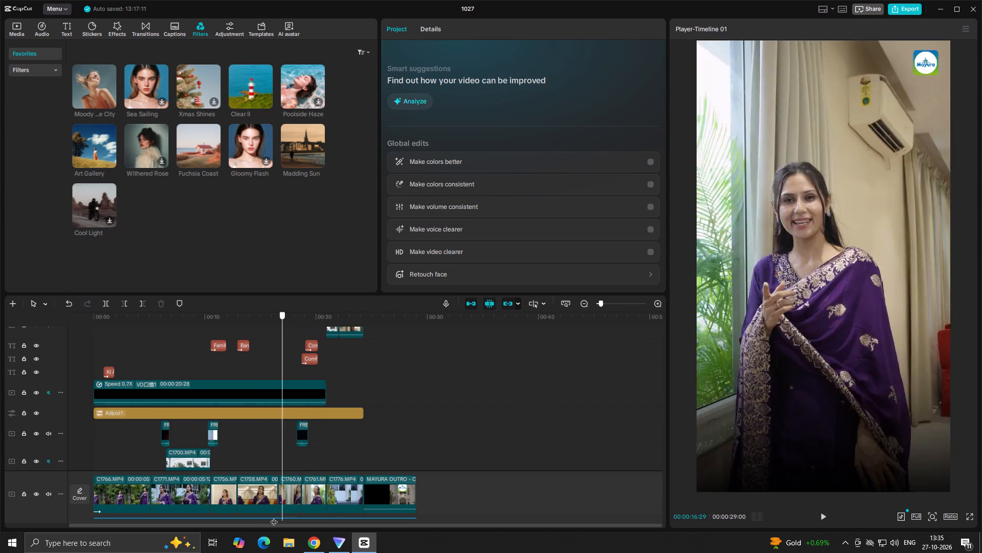
drag(274, 517, 300, 514)
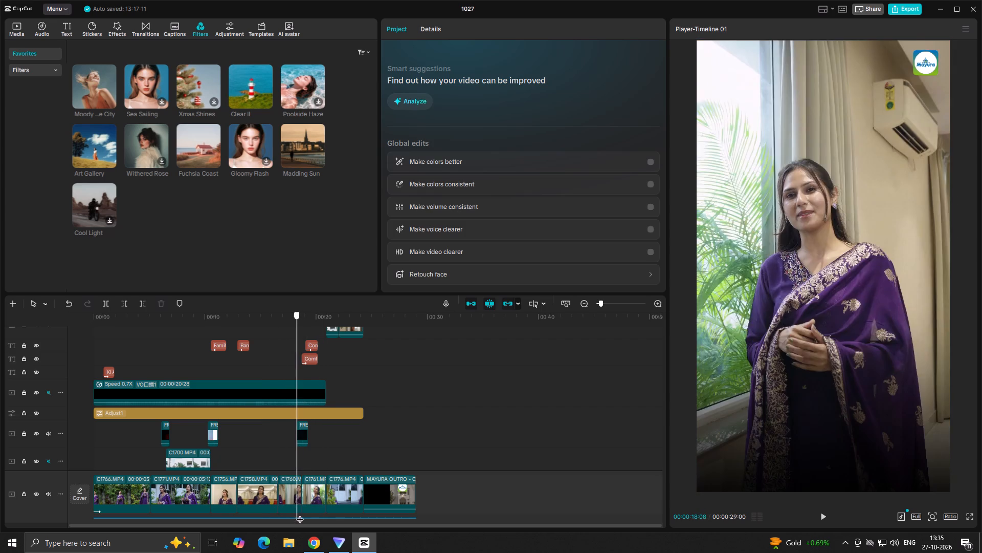
drag(300, 514, 295, 522)
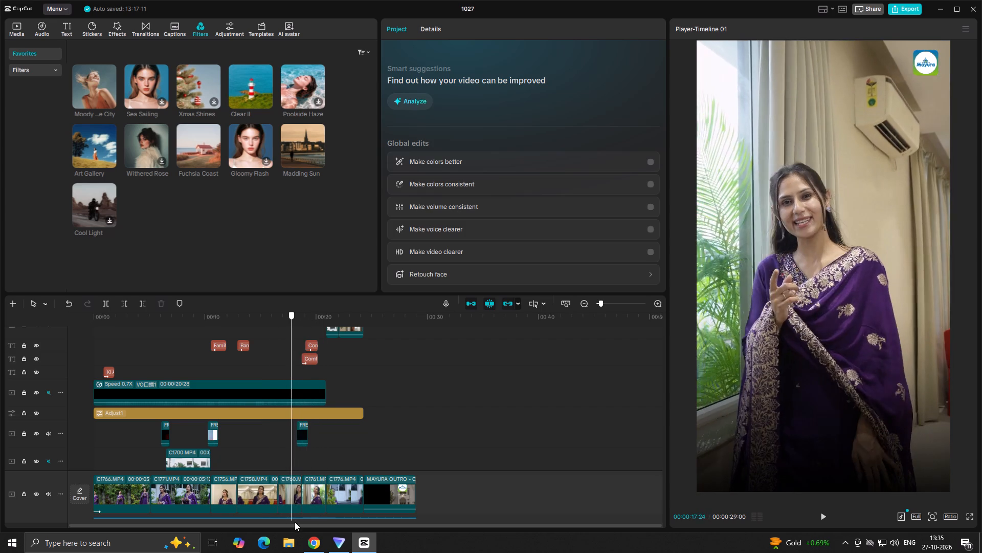
drag(295, 522, 273, 512)
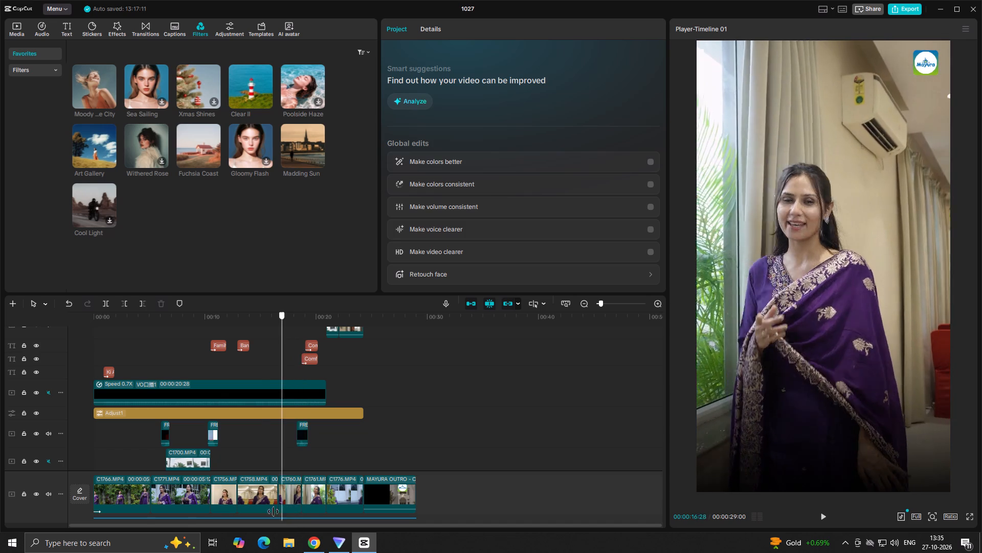
drag(273, 512, 0, 523)
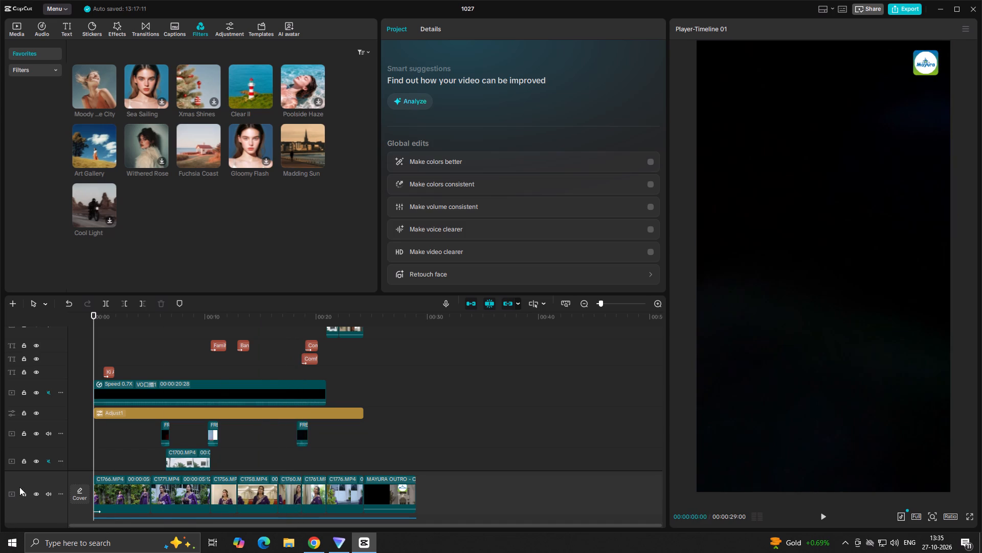
Skim the opening C1766 shot with its hotel title and continue into C1771 to examine the reel's start.
click(127, 442)
drag(127, 442, 109, 452)
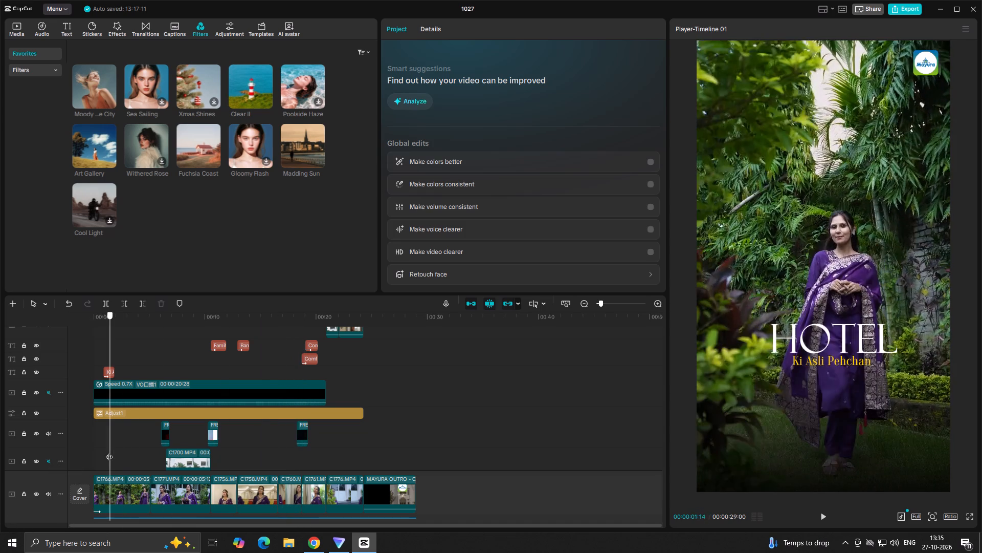
drag(109, 452, 158, 465)
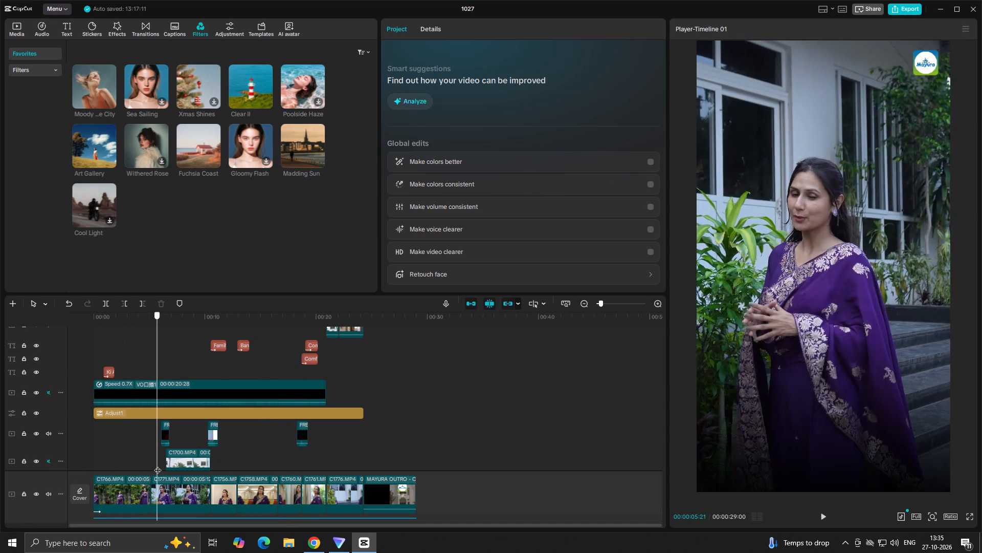
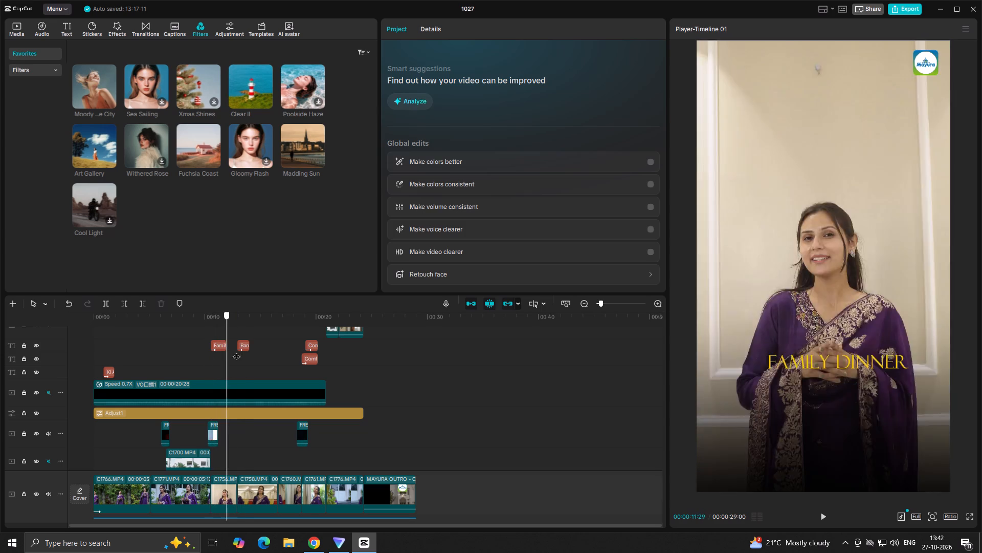
Scrub from the Family Dinner caption to the C1776 hotel exterior and back, examining the Comfort Hospitality caption and flash transition, finishing at the reel's beginning.
drag(236, 351, 320, 401)
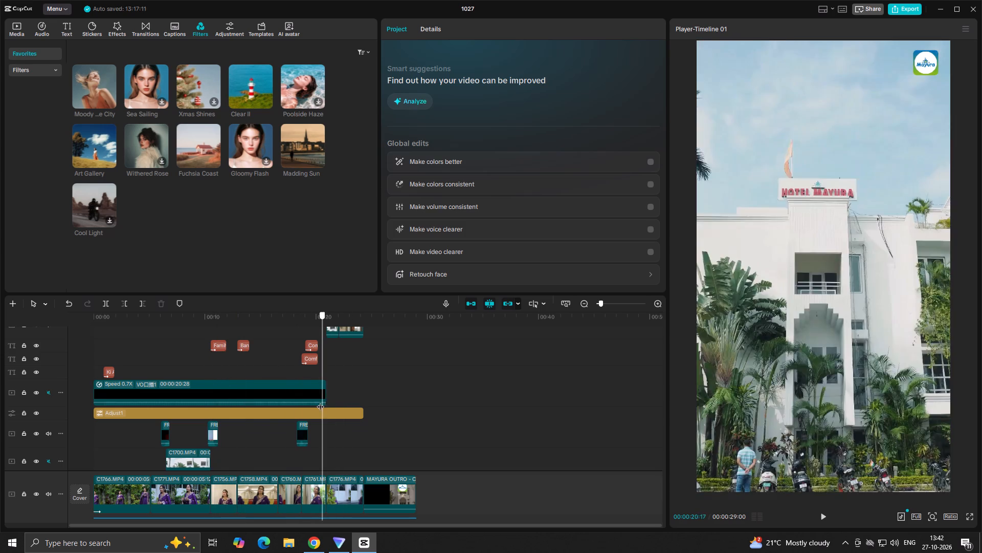
drag(320, 401, 305, 428)
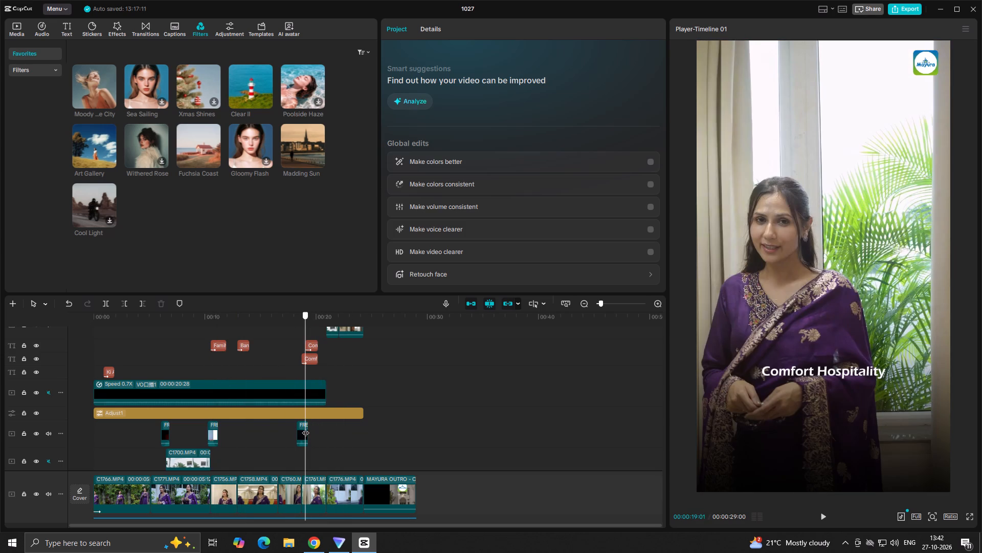
drag(305, 428, 300, 444)
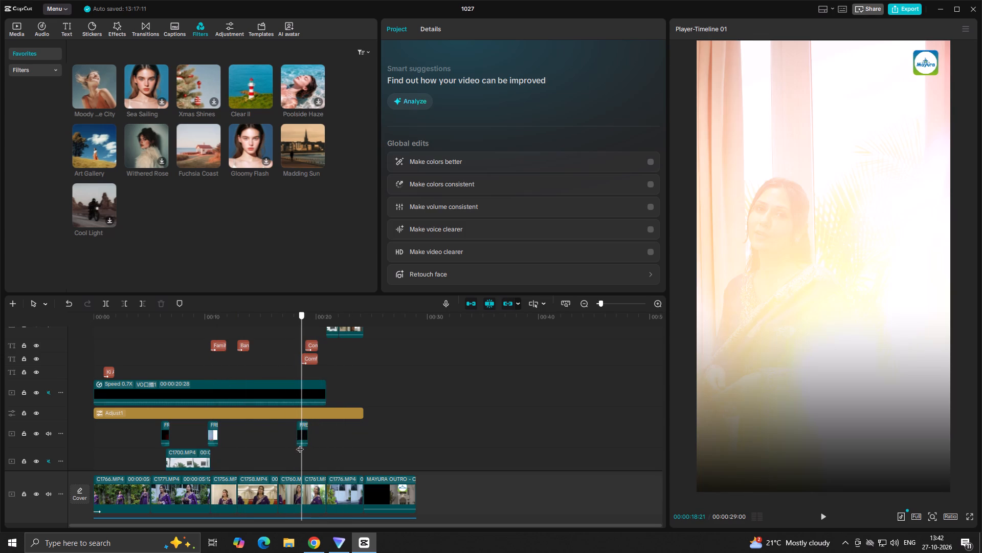
drag(300, 444, 252, 456)
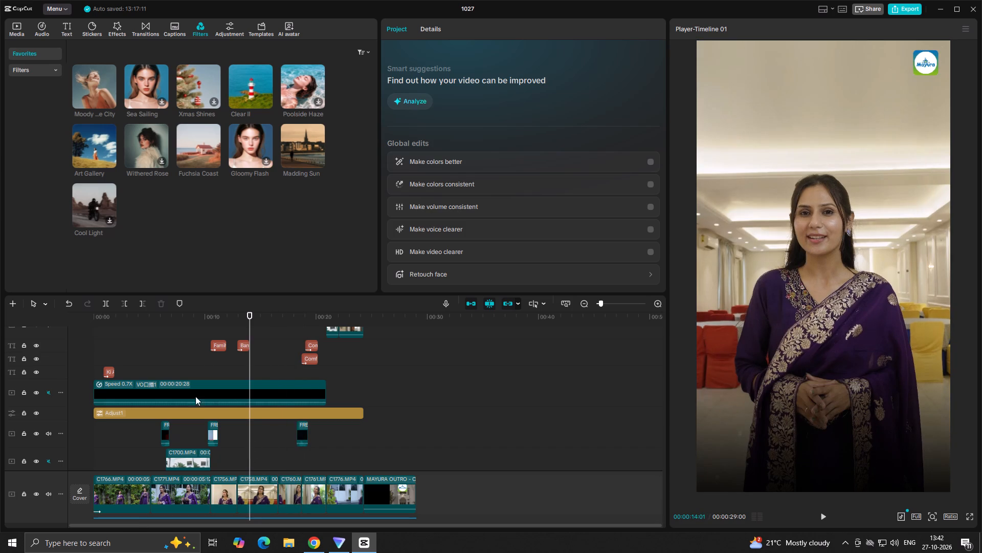
click(193, 349)
drag(193, 349, 35, 372)
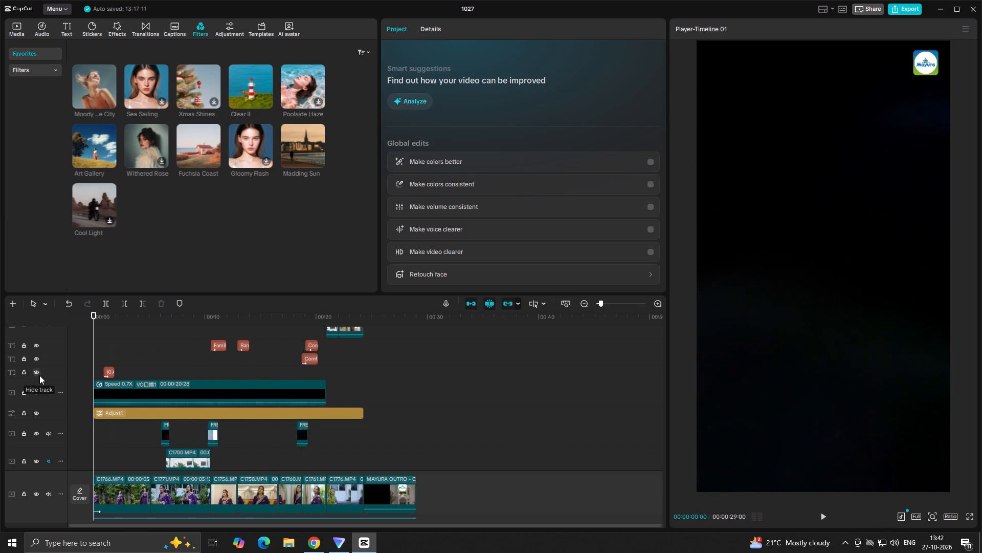
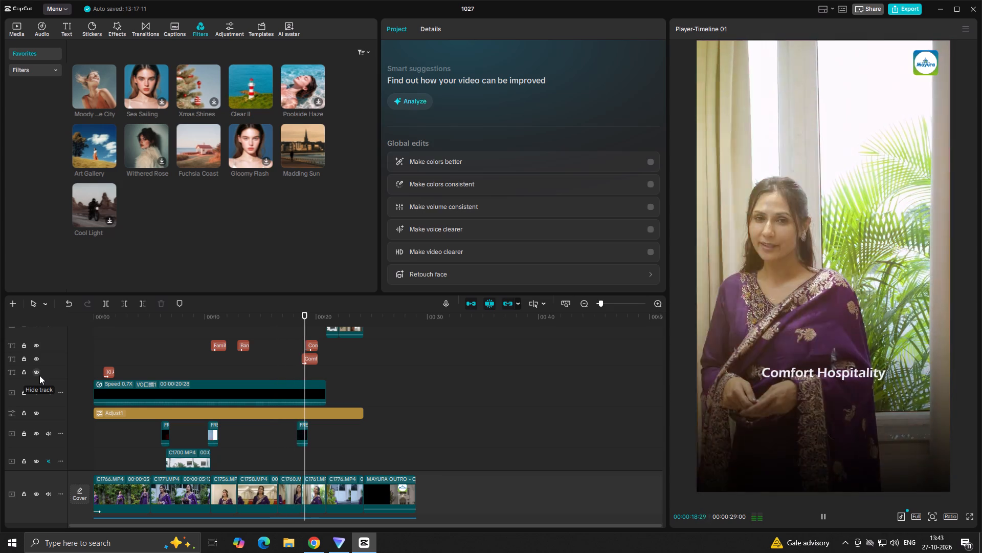
Play back the reel repeatedly from just before the Comfort Hospitality caption, examining the caption, flash transition and run into the Mayura outro.
key(space)
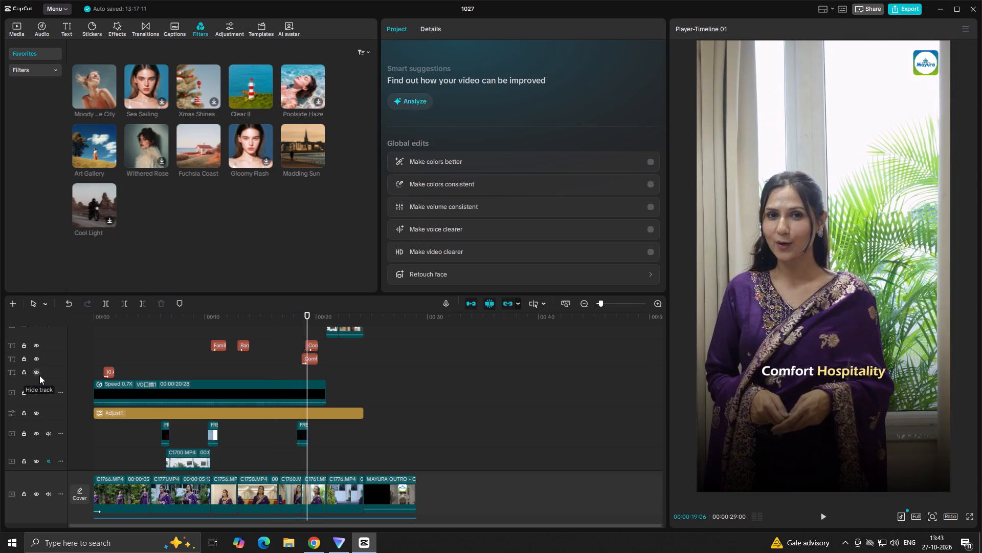
key(space)
key(space)
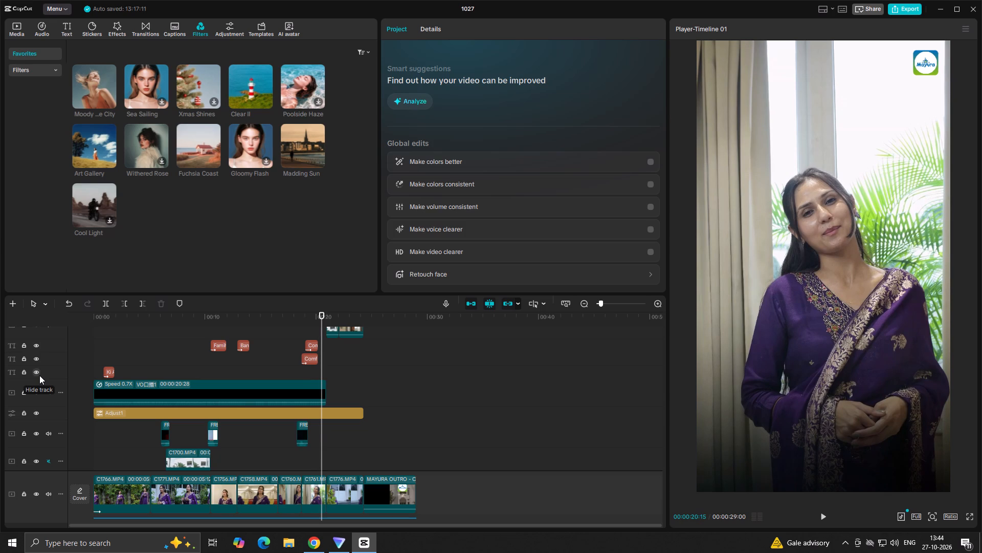
click(298, 355)
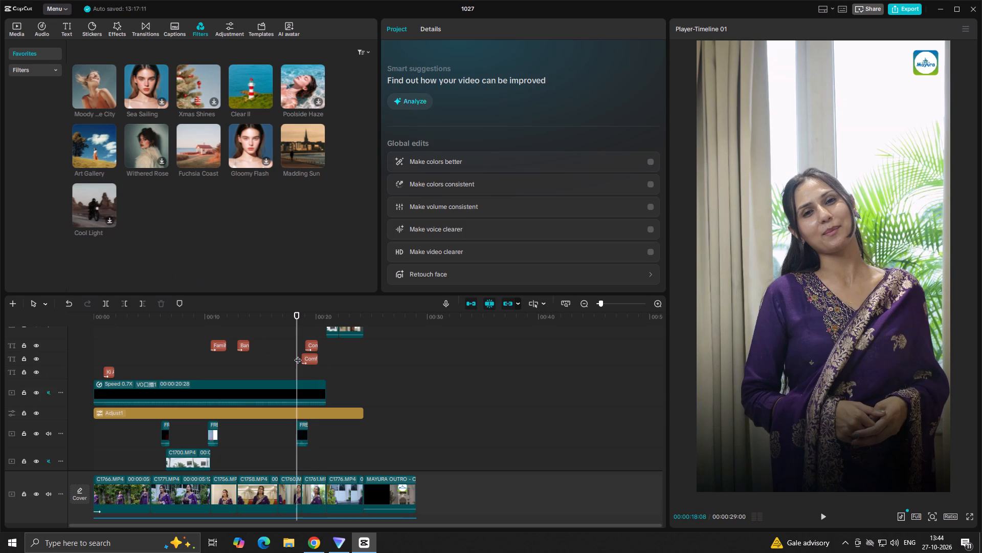
key(space)
click(298, 355)
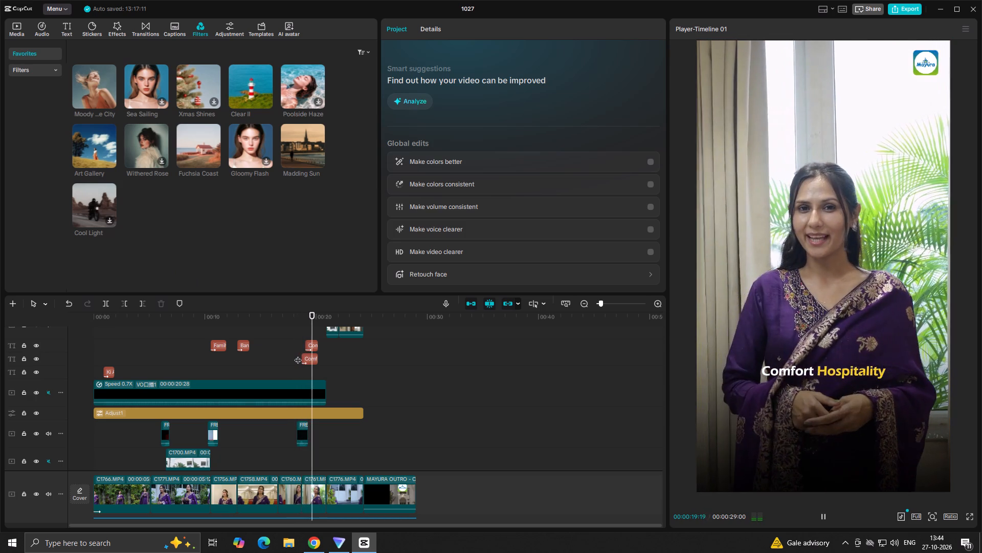
key(space)
key(space)
click(298, 355)
key(space)
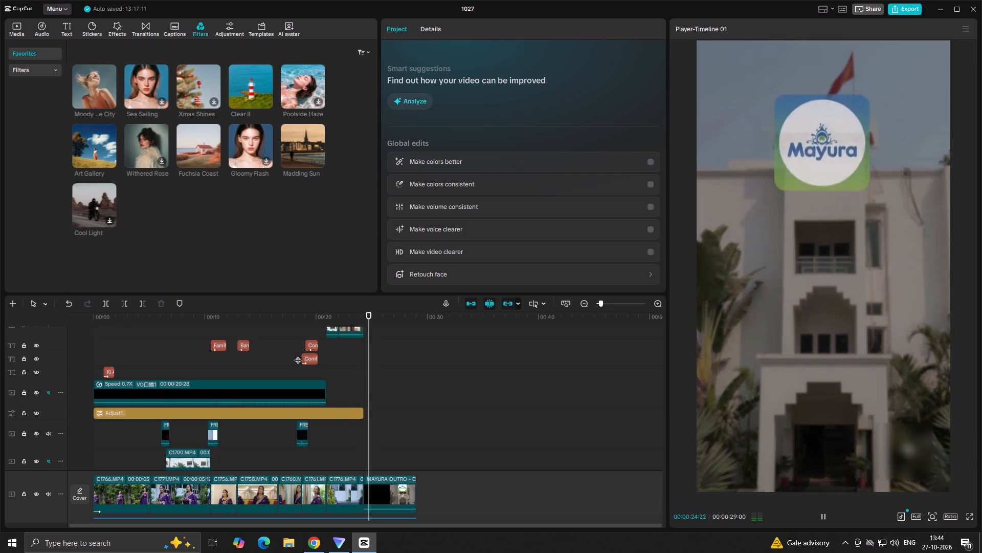
key(space)
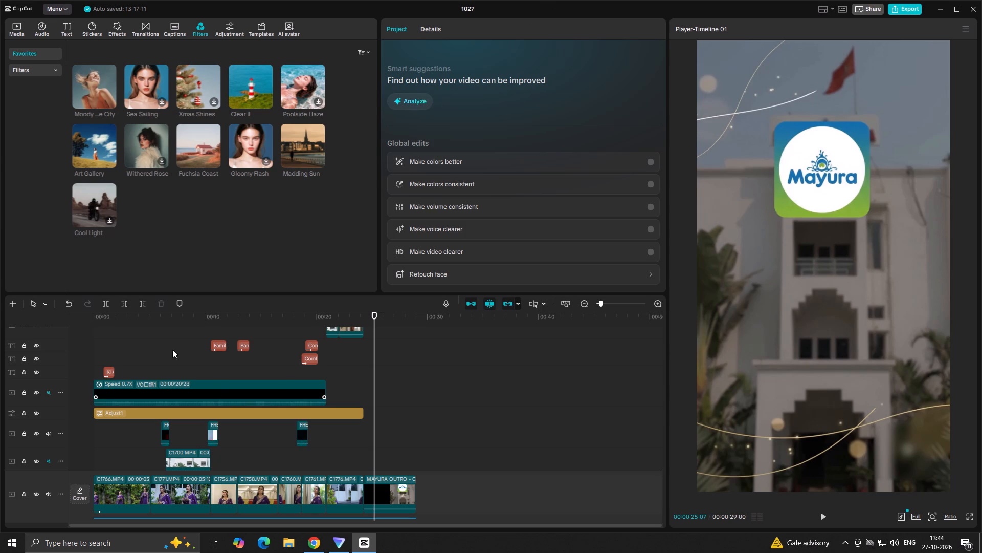
Scrub from the opening garden shot through the hotel exterior to the Family Dinner caption's start, examining the first two flash transitions.
click(158, 348)
drag(158, 348, 114, 367)
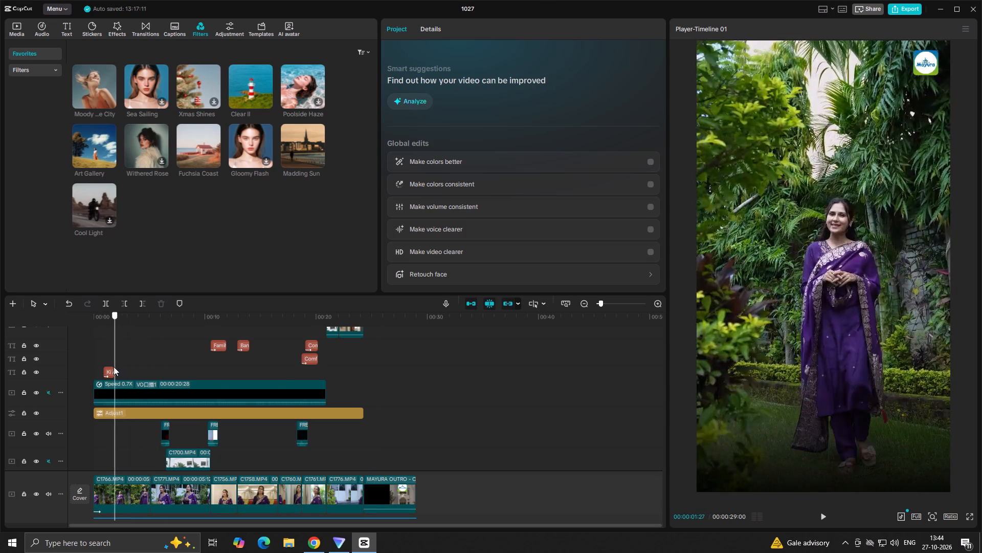
drag(114, 367, 160, 392)
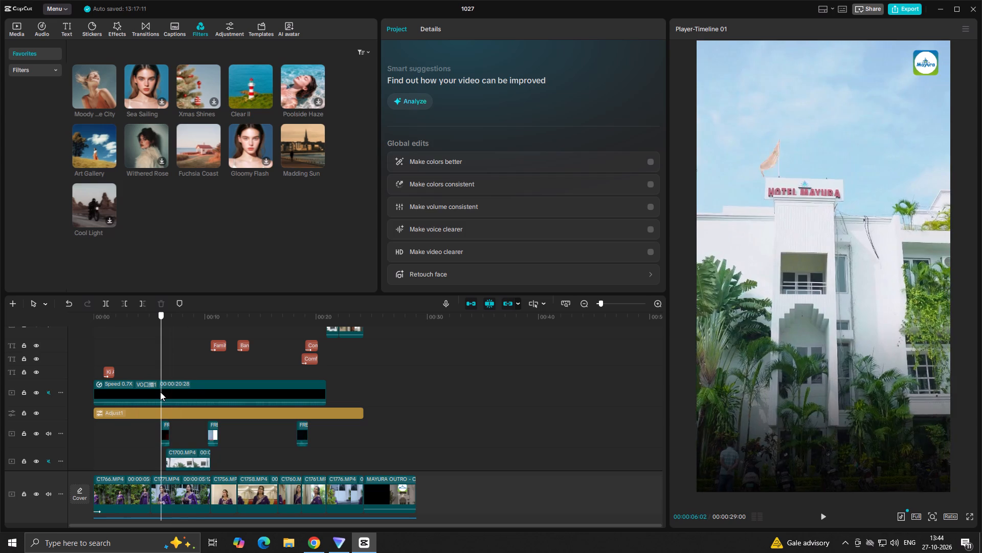
drag(160, 392, 164, 393)
click(178, 354)
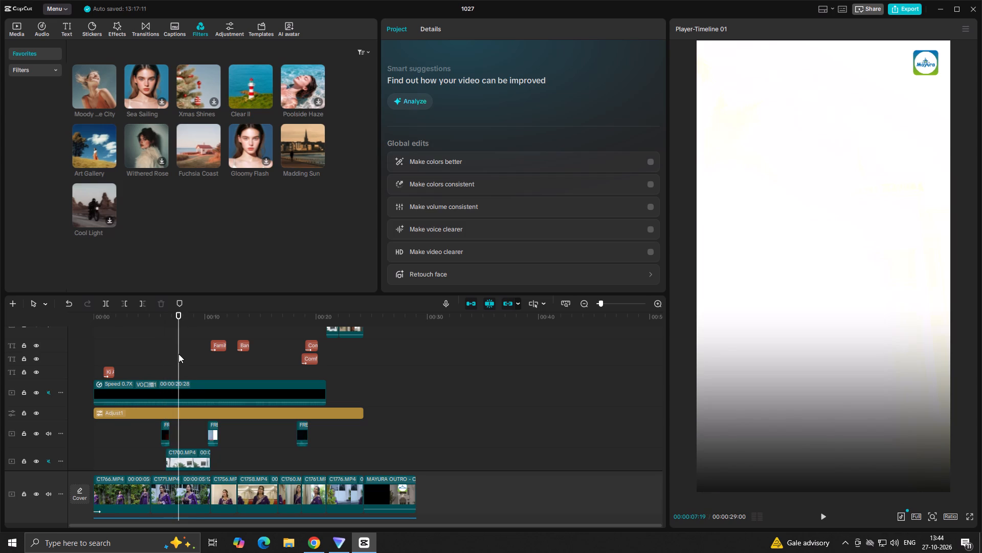
drag(178, 354, 170, 359)
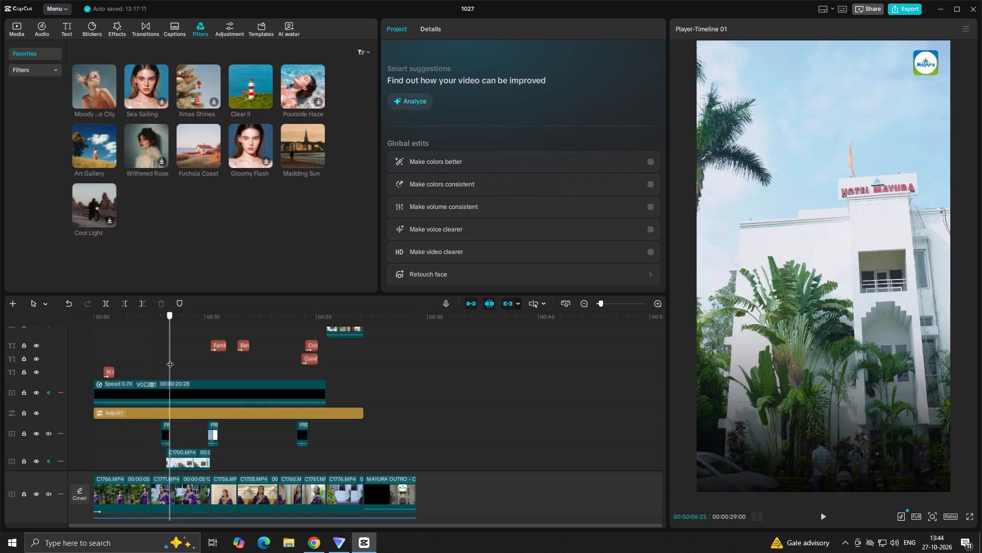
drag(170, 359, 210, 356)
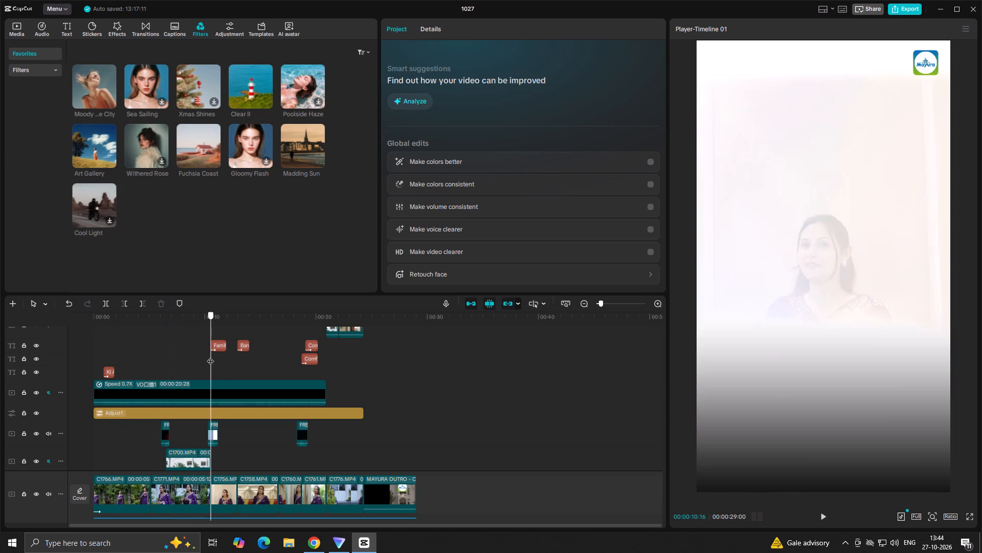
drag(210, 356, 197, 356)
Examine the C1700.MP4 hotel exterior overlay by moving back and forth between its start and the second flash transition.
click(186, 365)
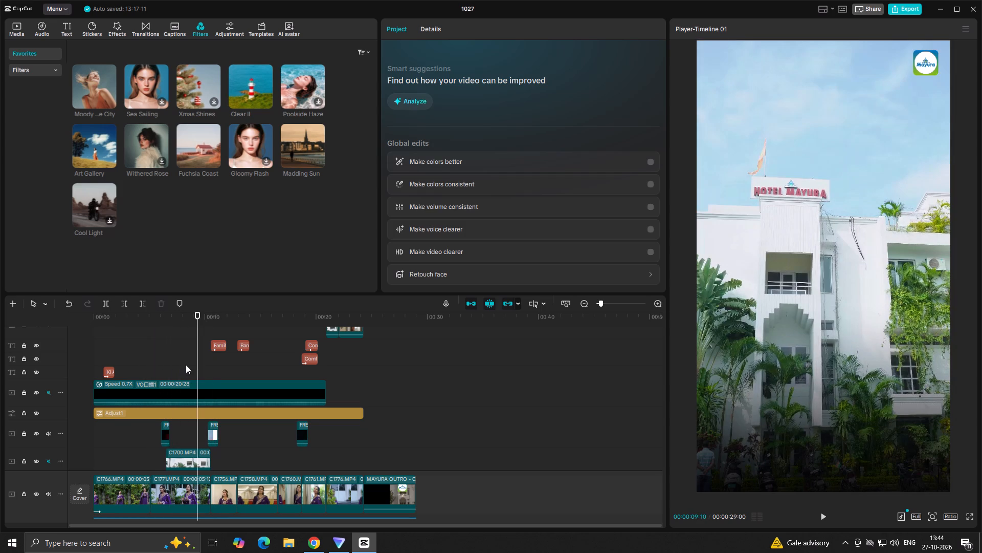
click(186, 365)
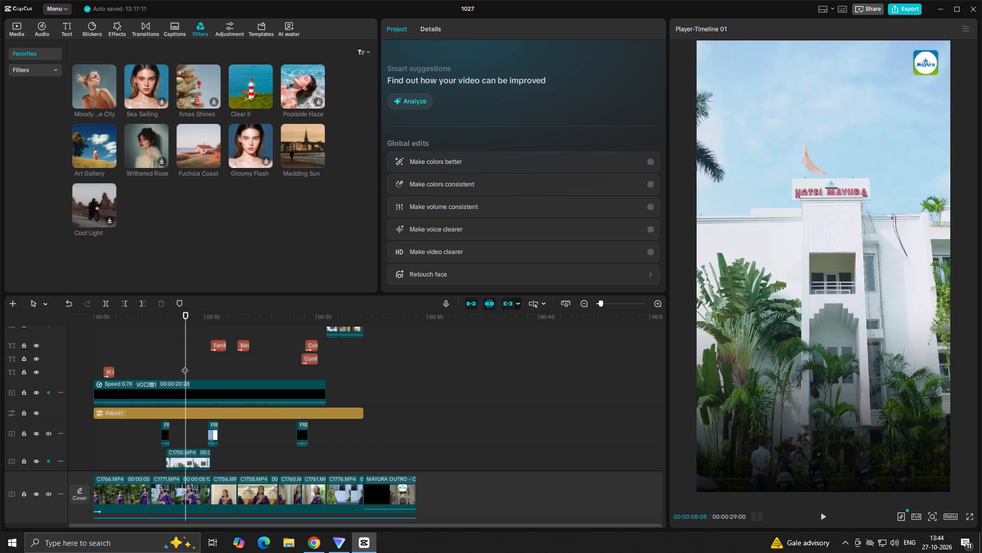
click(180, 369)
click(180, 369)
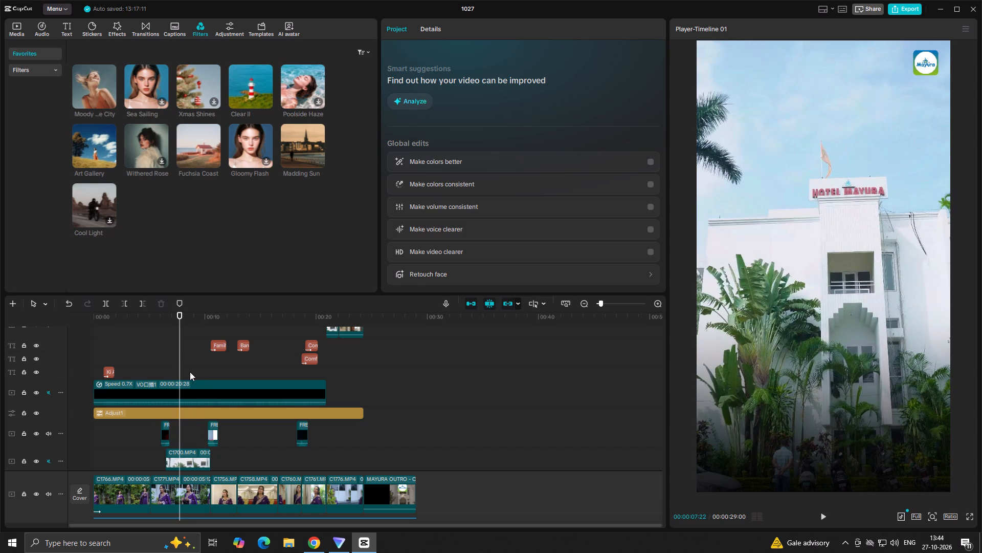
click(191, 372)
click(172, 366)
click(196, 372)
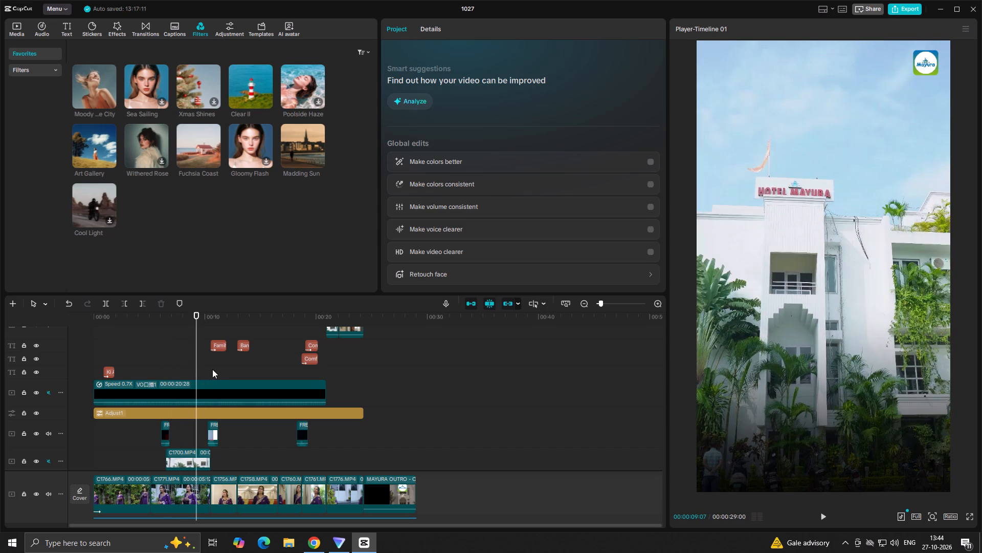
click(213, 369)
click(213, 369)
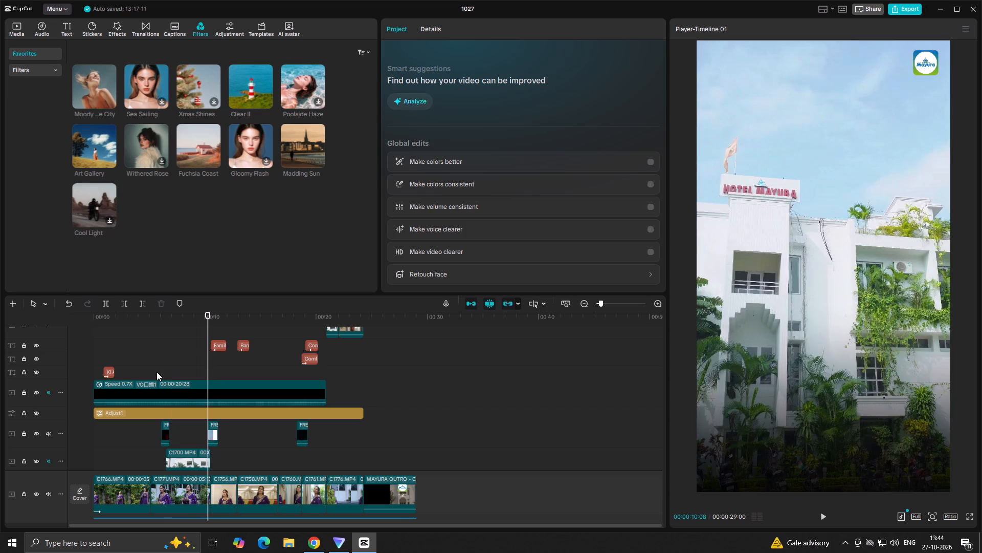
click(171, 370)
drag(171, 370, 191, 370)
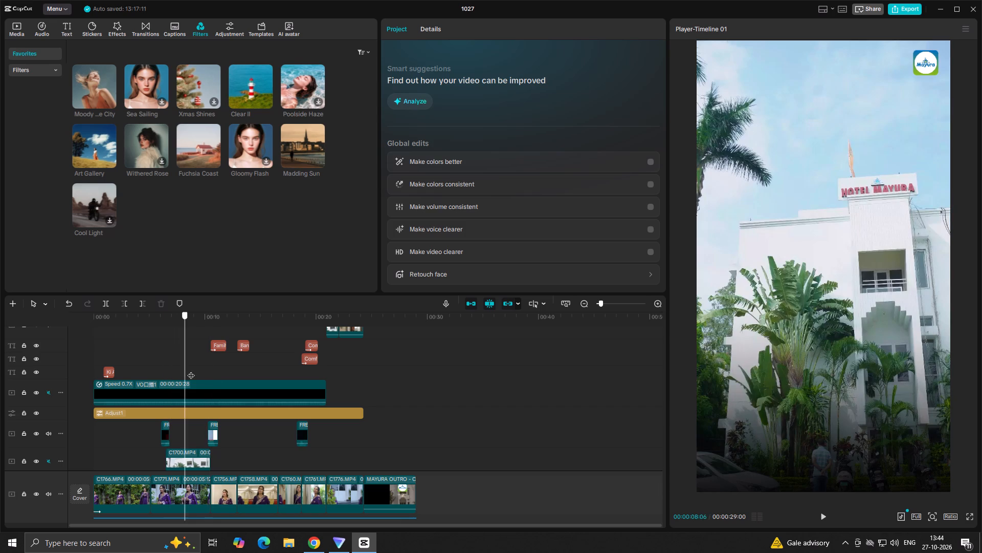
drag(191, 370, 172, 384)
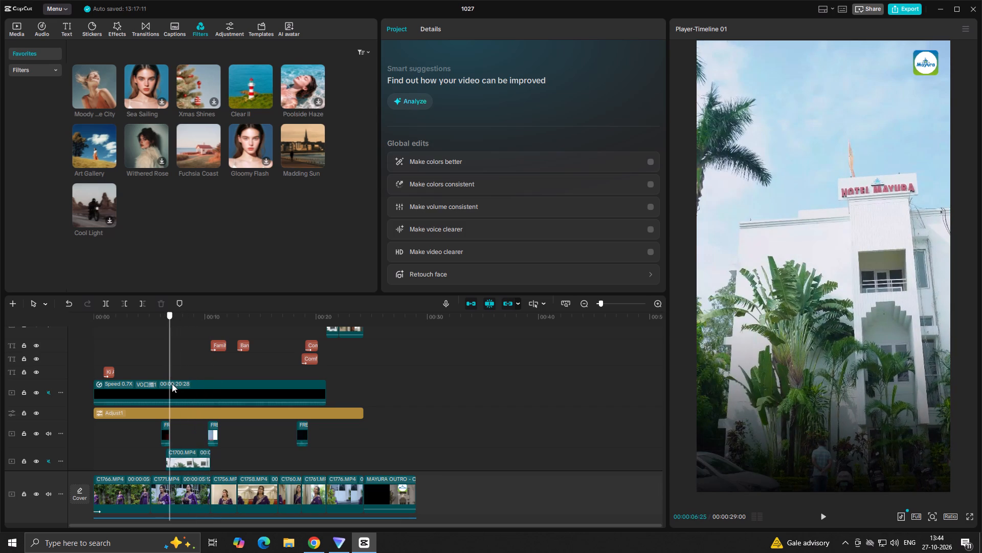